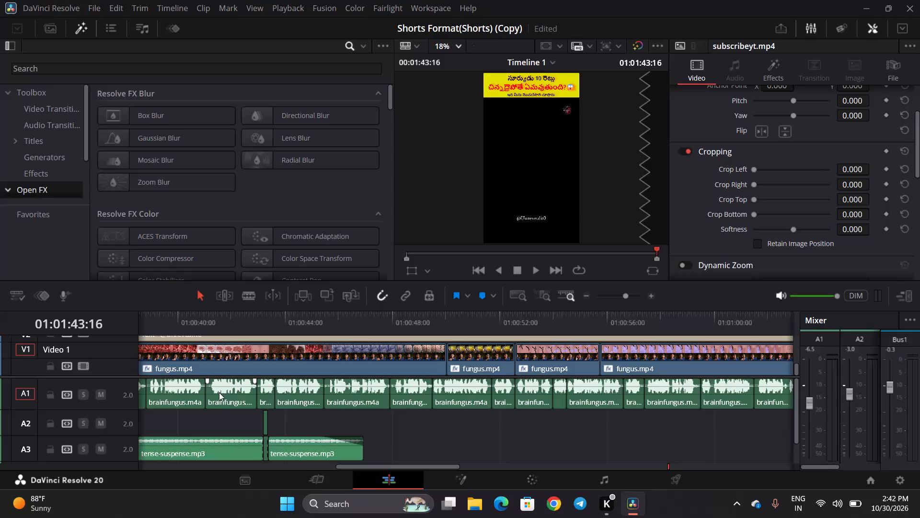
Play the timeline from its start to review how the opening seconds sound.
scroll(244, 403, "right", 18)
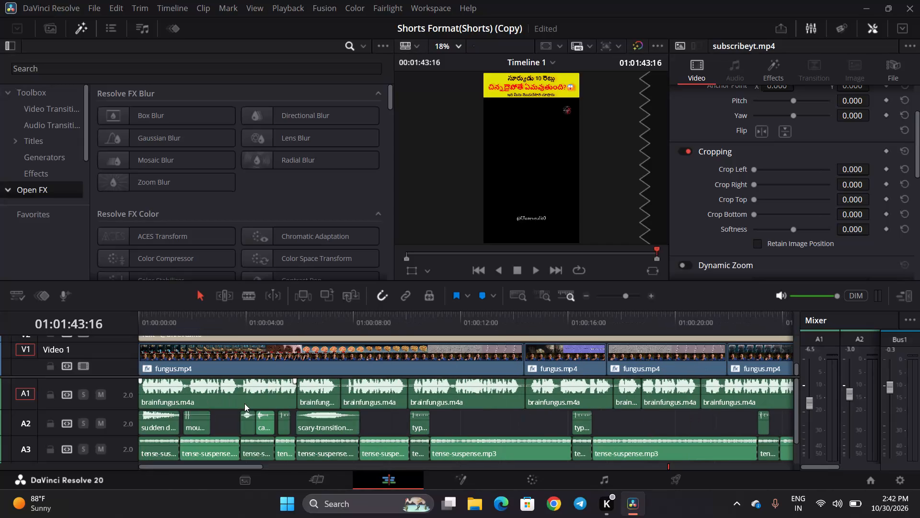
left_click_drag(151, 324, 130, 326)
left_click_drag(130, 326, 130, 325)
key("space")
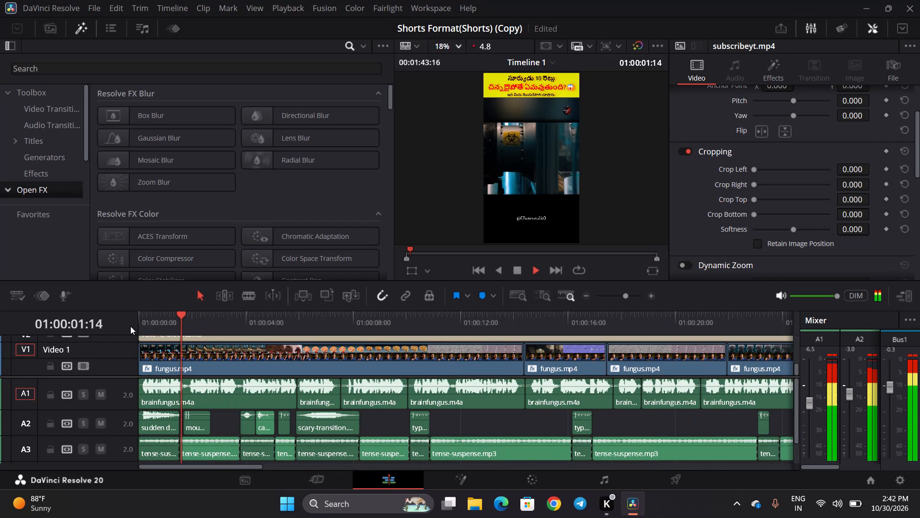
key("space")
Delete audio track A3, which holds the cut-up tense-suspense.mp3 pieces.
left_click(46, 26)
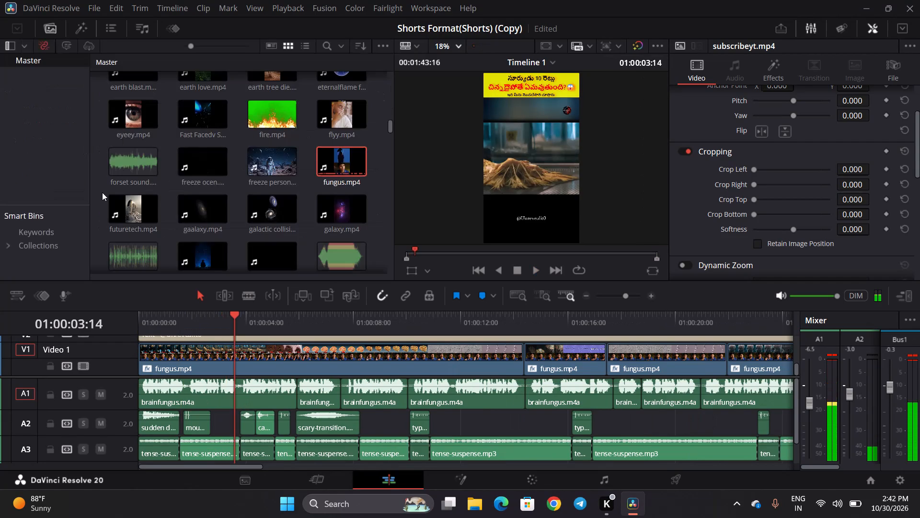
right_click(116, 442)
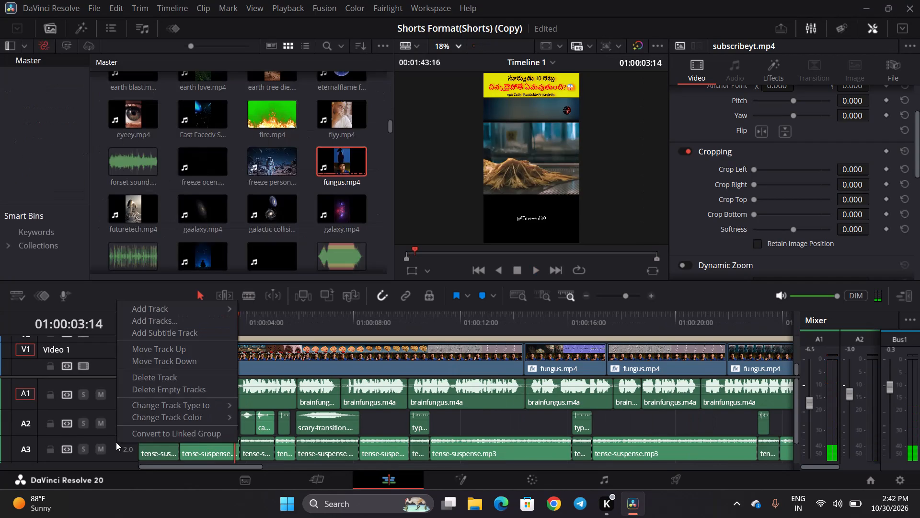
left_click(152, 374)
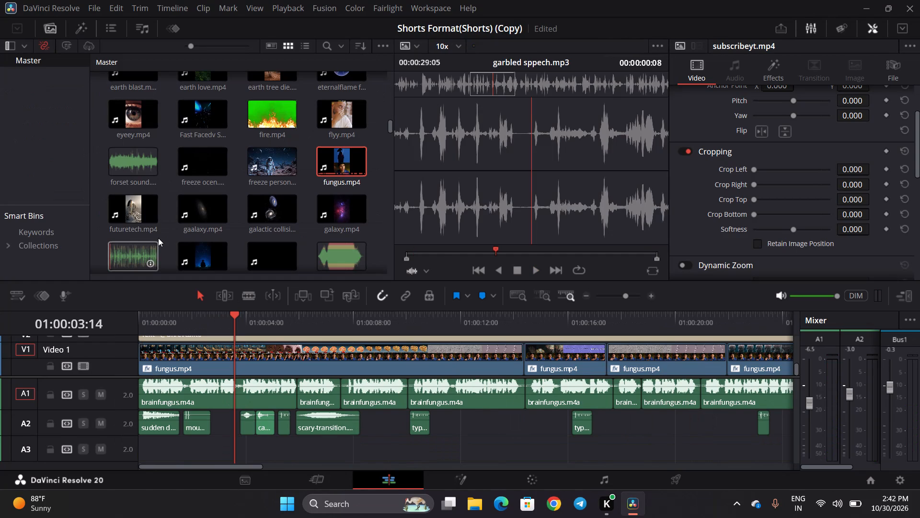
Look through the Master bin's clips for background music and audition the tense sound files.
scroll(164, 223, "down", 1)
scroll(164, 223, "up", 12)
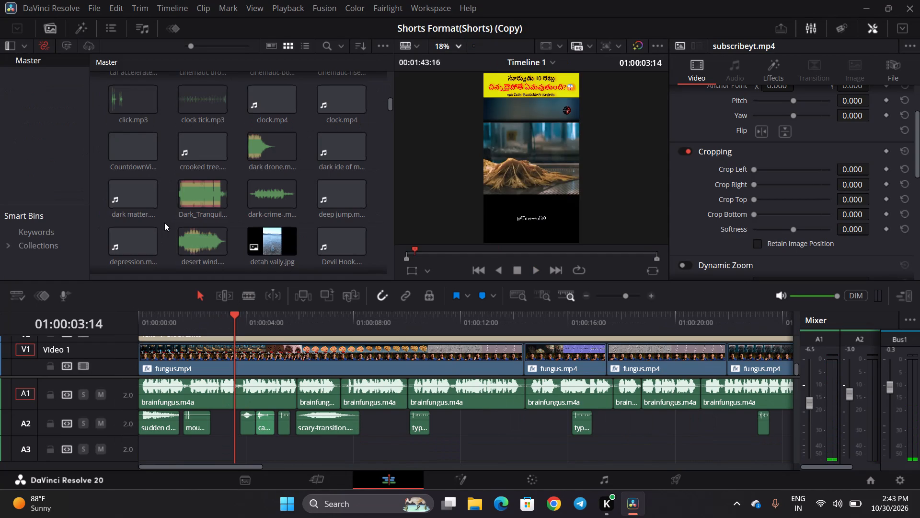
scroll(164, 223, "up", 19)
scroll(164, 223, "down", 6)
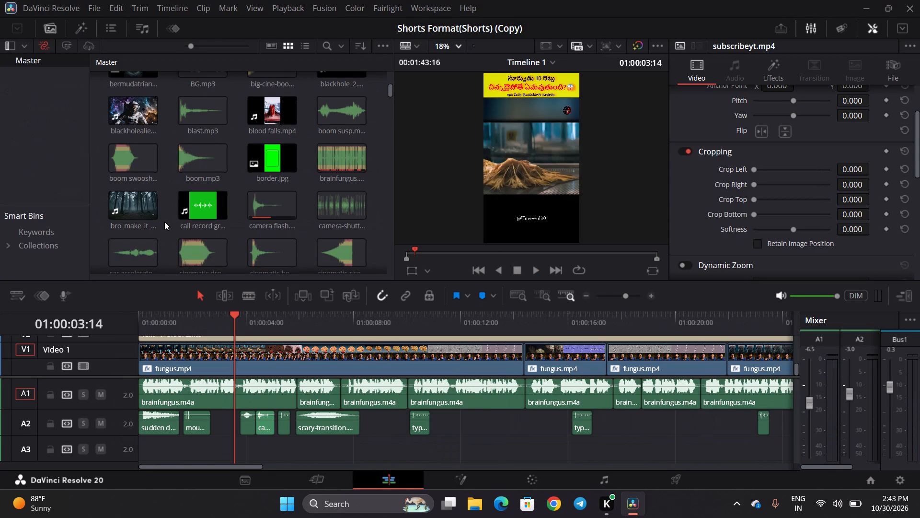
scroll(164, 222, "down", 2)
scroll(164, 222, "up", 7)
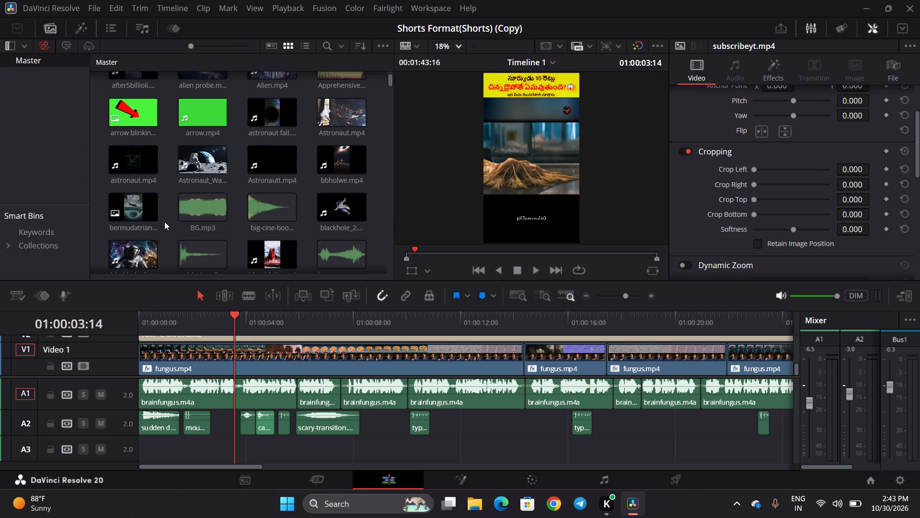
scroll(164, 222, "up", 1)
scroll(164, 222, "down", 4)
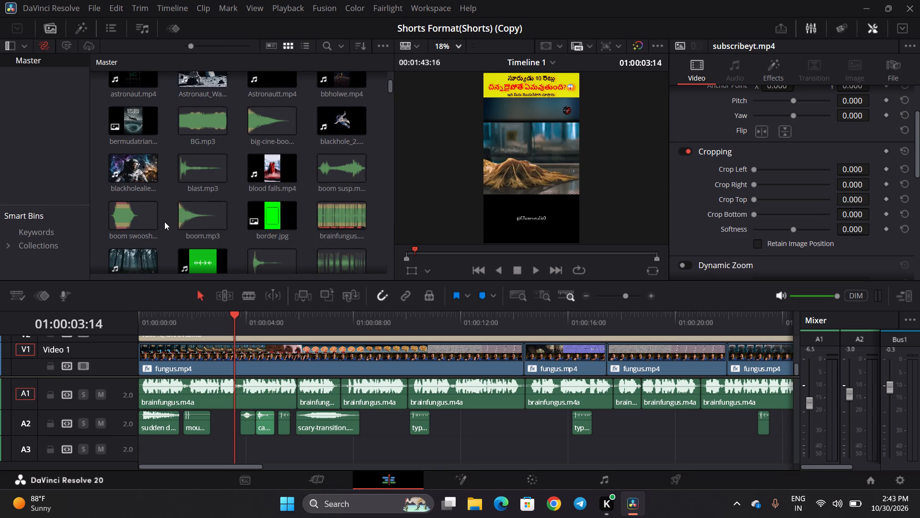
scroll(164, 222, "down", 4)
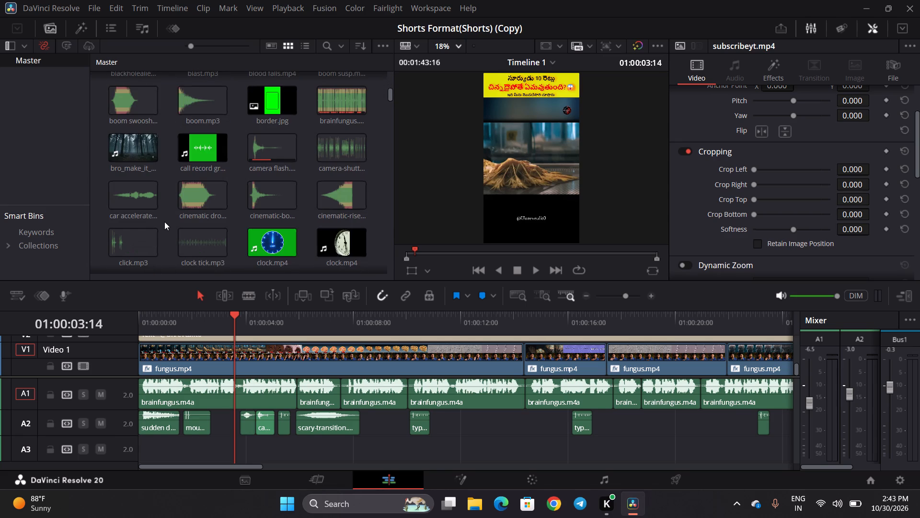
scroll(164, 222, "down", 1)
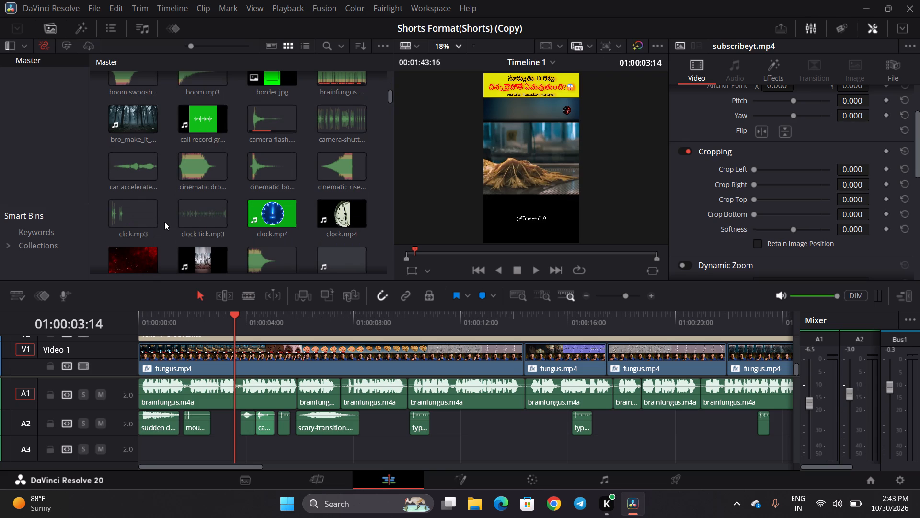
left_click_drag(391, 98, 375, 262)
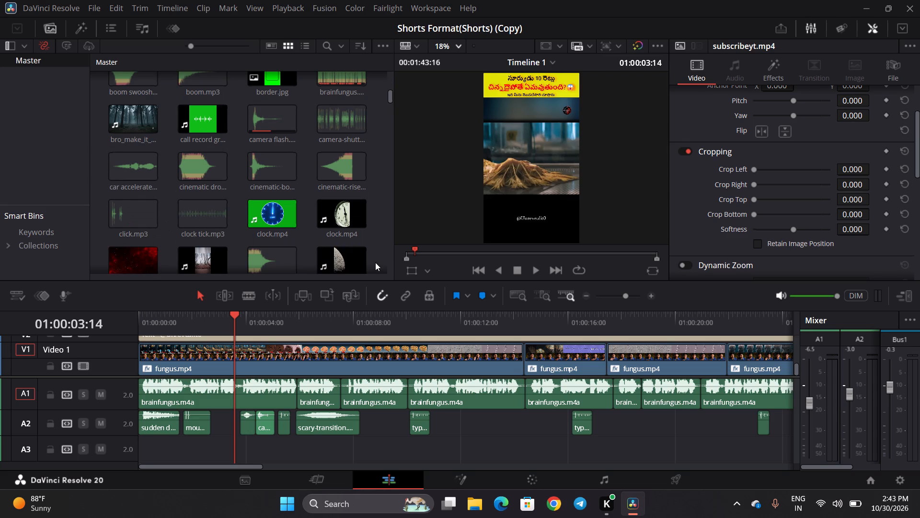
left_click_drag(375, 262, 383, 260)
scroll(375, 262, "down", 6)
scroll(235, 226, "up", 10)
key("space")
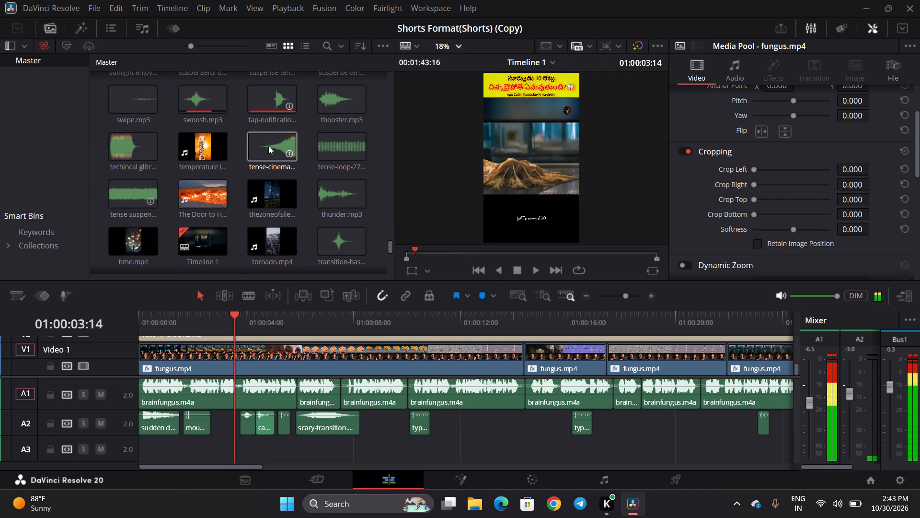
key("space")
key("space")
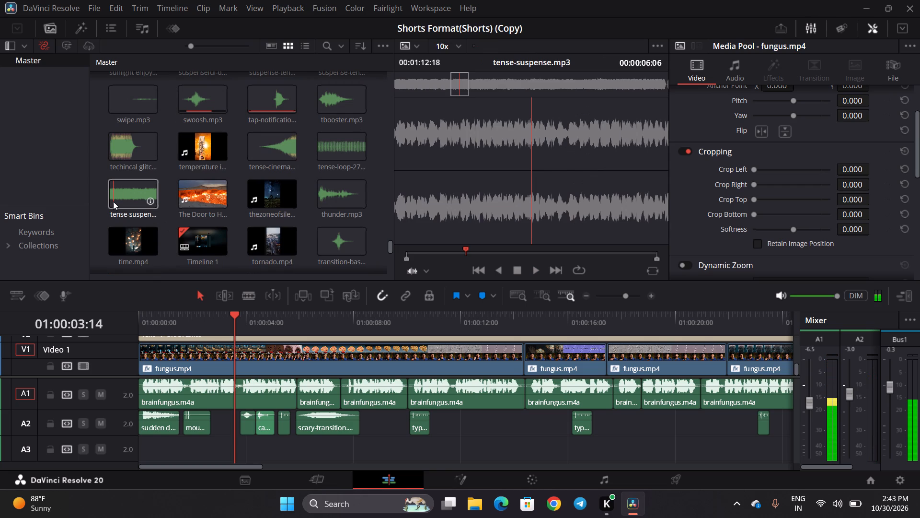
Place tense-suspense.mp3 from the media pool on the empty track A3 at the start of the timeline.
left_click_drag(113, 201, 148, 449)
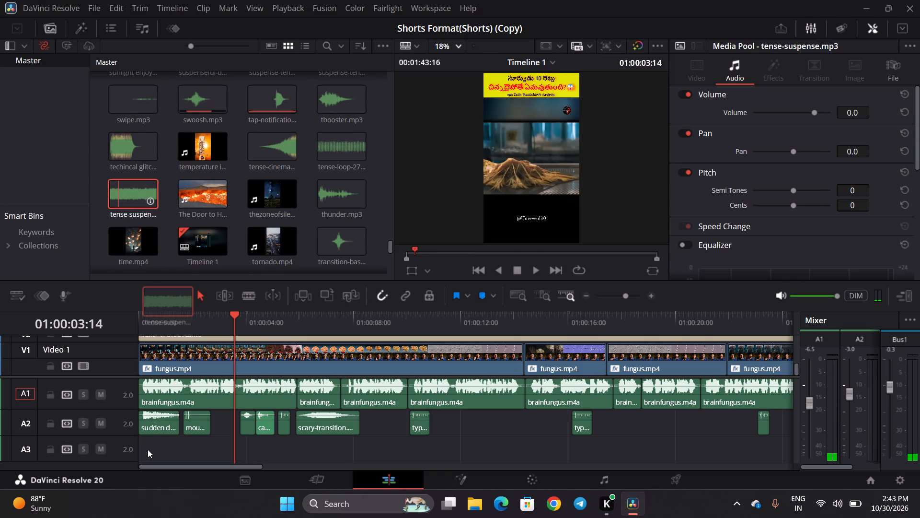
left_click_drag(148, 449, 141, 451)
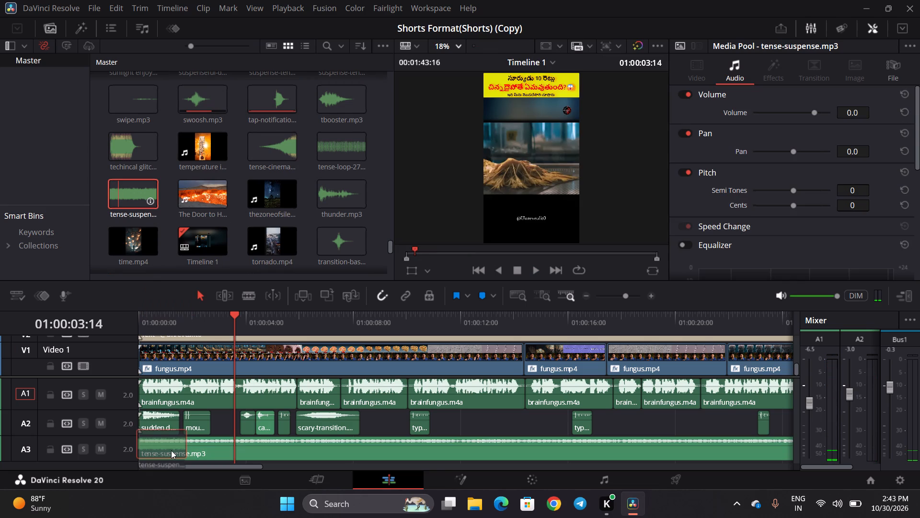
Copy the tense-suspense.mp3 clip on A3 and paste it directly after its end, at 01:01:12:18.
scroll(177, 450, "left", 5)
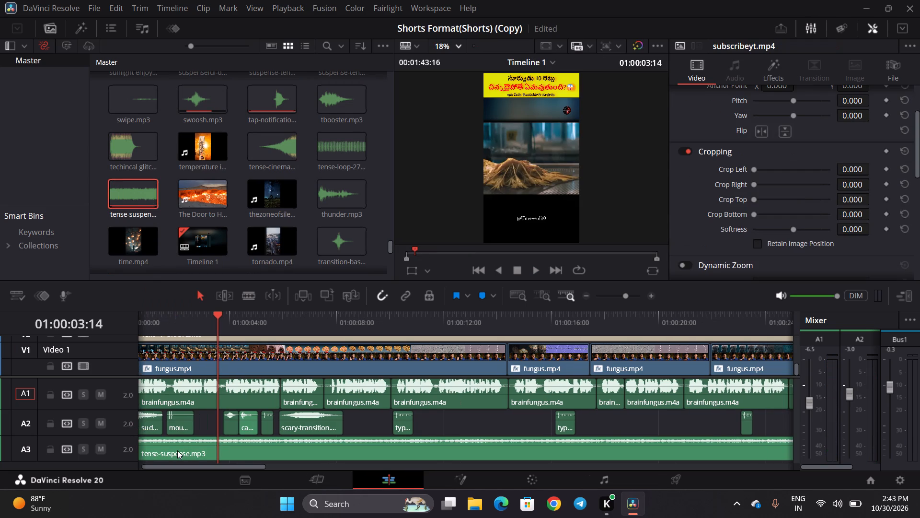
scroll(177, 450, "left", 4)
scroll(177, 450, "right", 3)
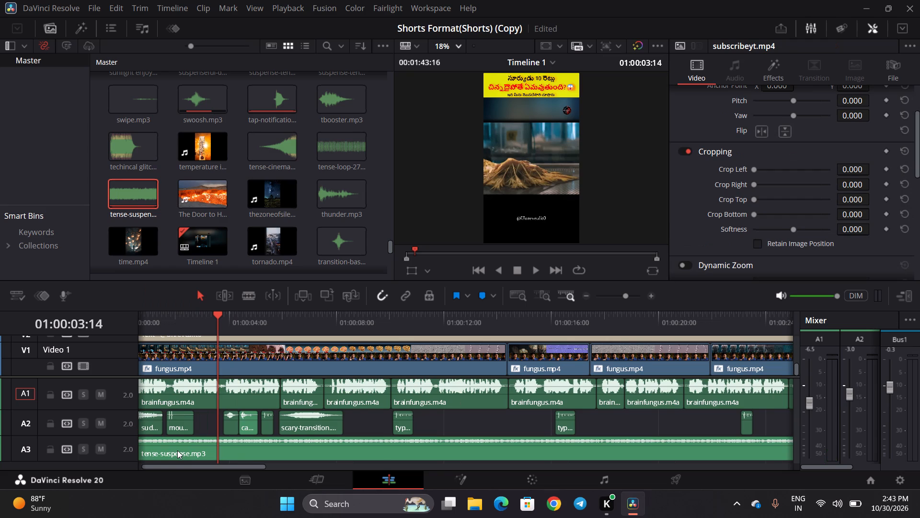
scroll(177, 450, "right", 1)
left_click(177, 450)
scroll(177, 450, "right", 1)
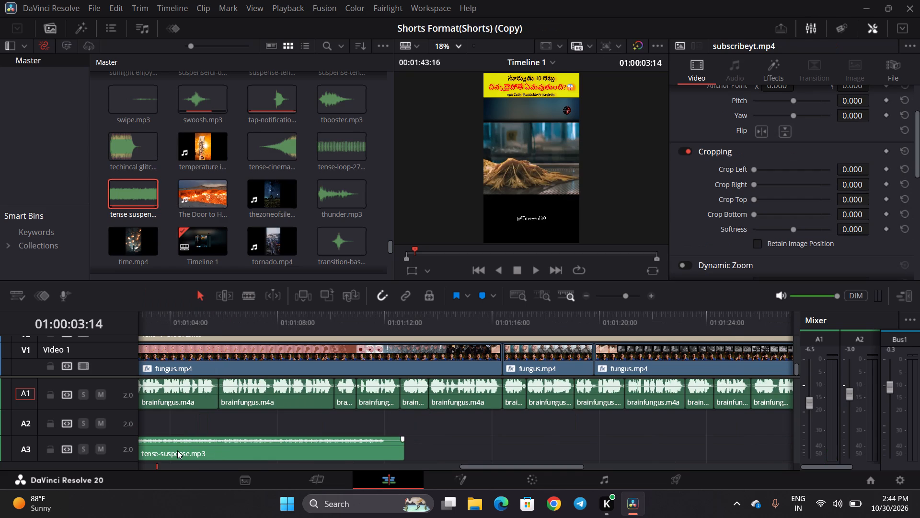
key("ctrl+c")
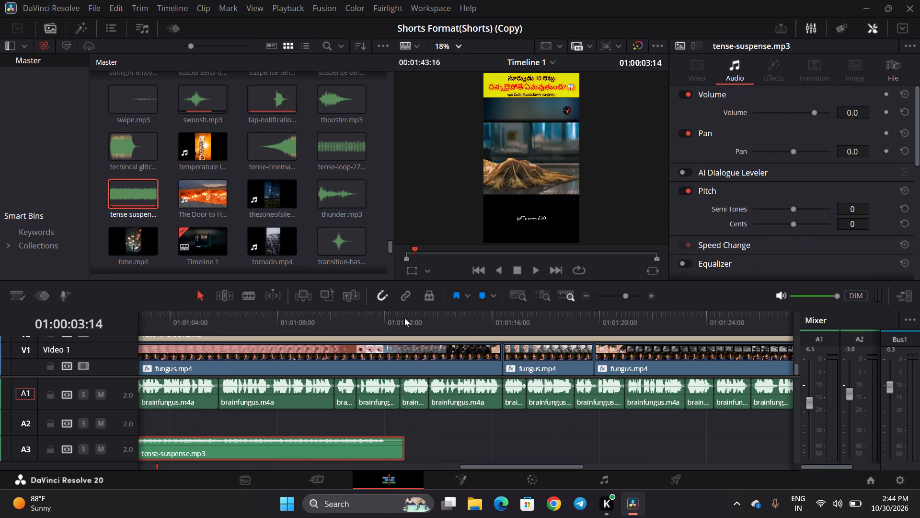
left_click(404, 318)
key("ctrl+v")
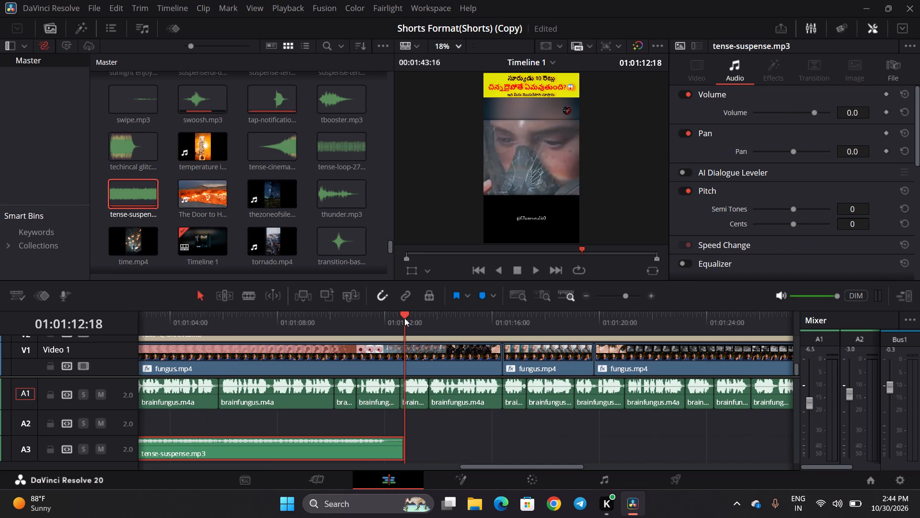
Split the tense-suspense.mp3 copy on A3 where the video ends and delete the part that runs past it.
scroll(404, 318, "right", 1)
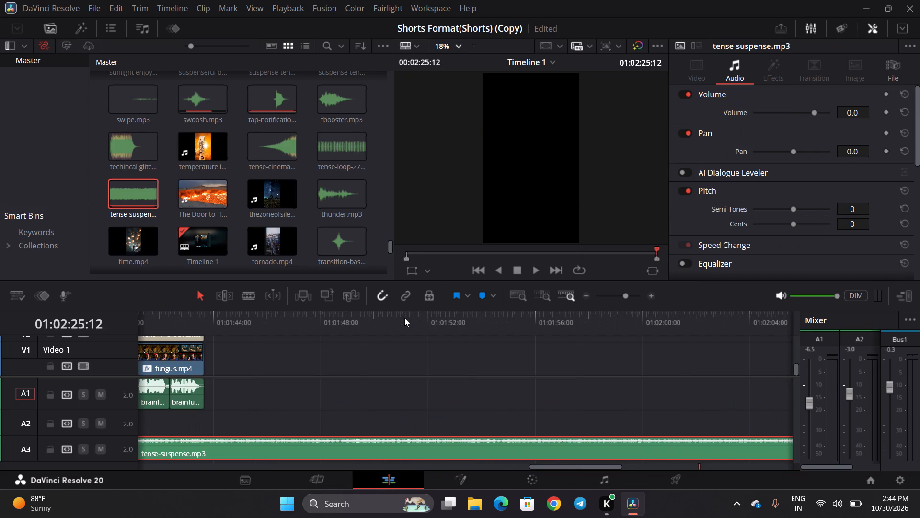
scroll(404, 318, "right", 1)
scroll(332, 305, "right", 1)
left_click(249, 296)
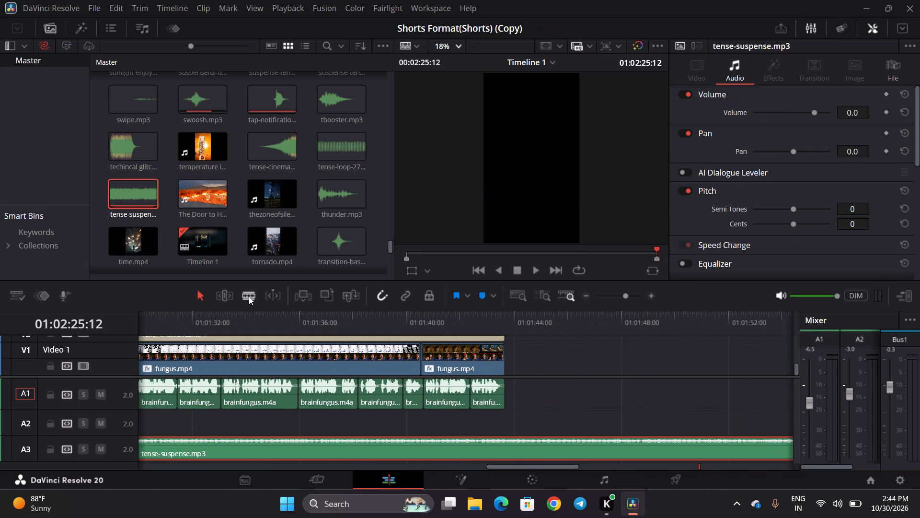
left_click(508, 445)
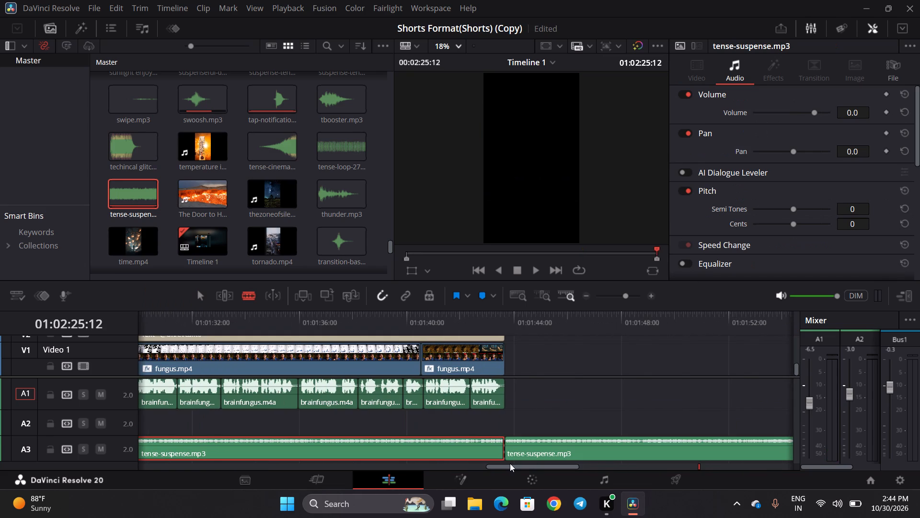
left_click(199, 297)
left_click(564, 446)
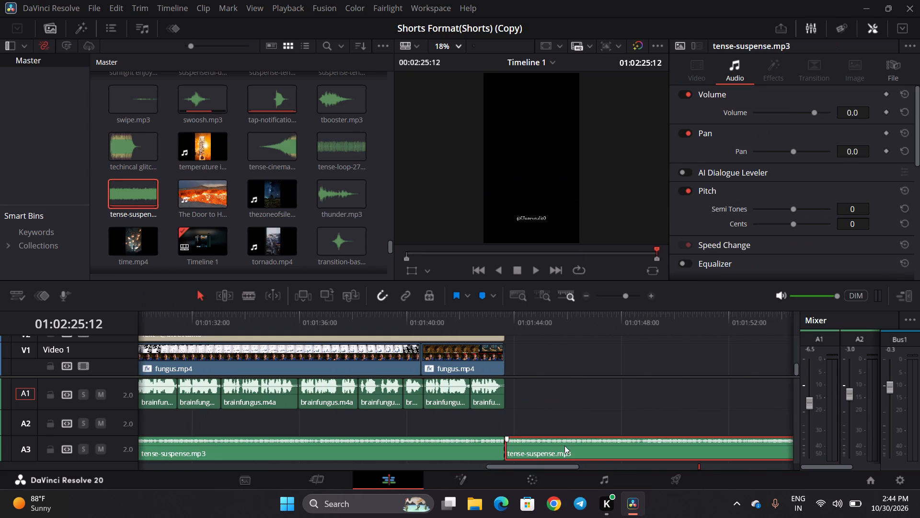
key("BackSpace")
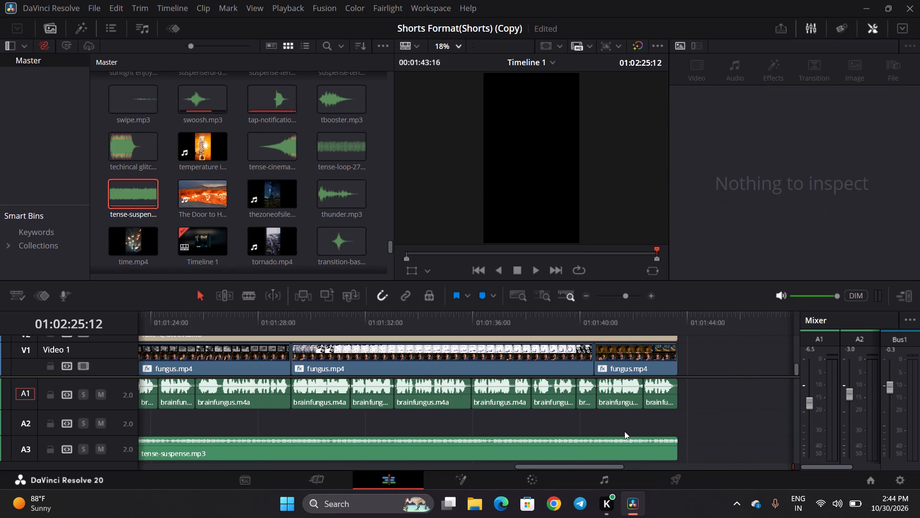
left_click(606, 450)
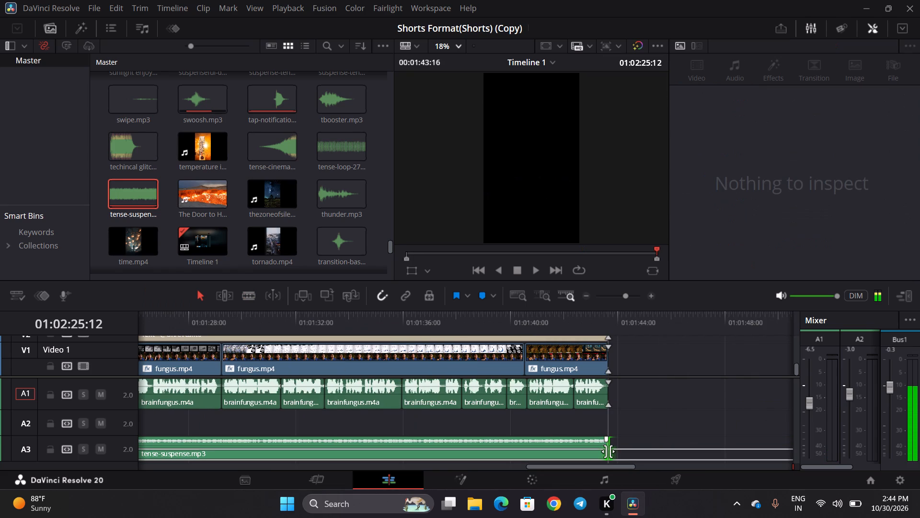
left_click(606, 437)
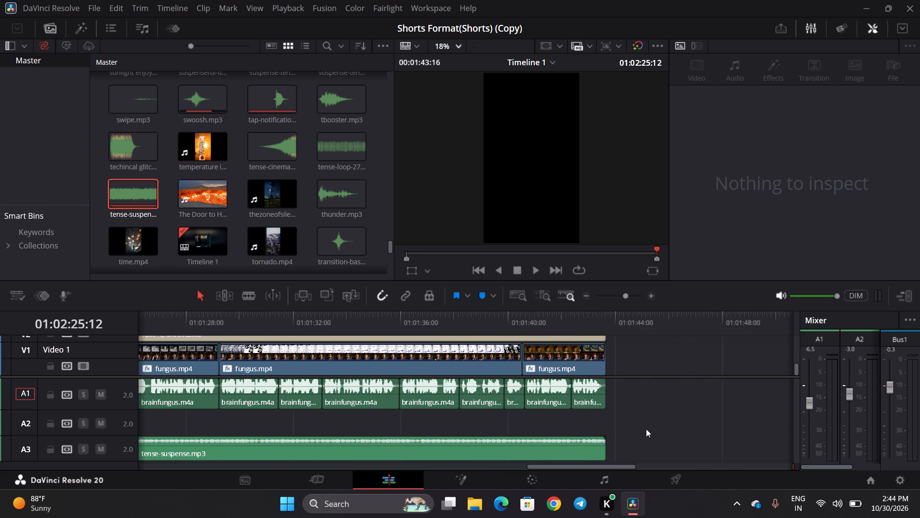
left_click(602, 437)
Trim the end of the first tense-suspense.mp3 clip on A3 by 01:10 and move the second clip back to meet it.
scroll(656, 428, "right", 4)
scroll(656, 428, "left", 1)
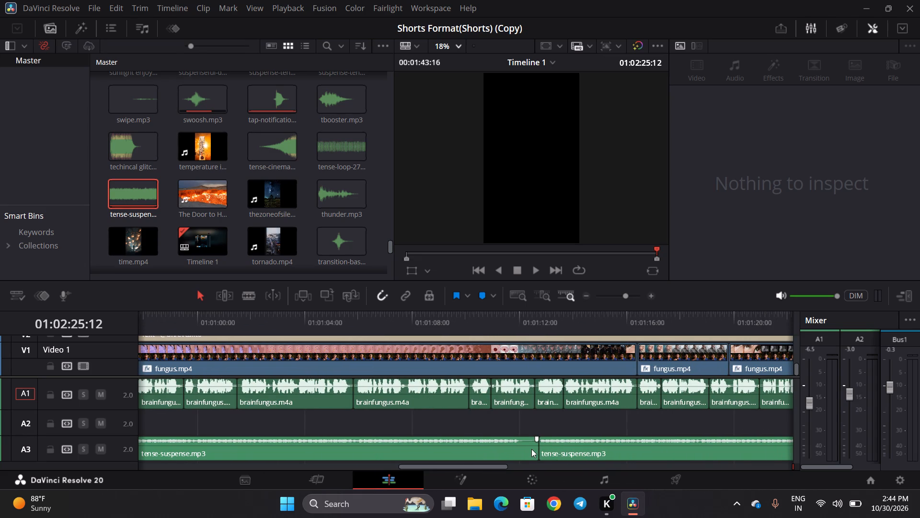
left_click_drag(535, 450, 519, 448)
left_click_drag(519, 448, 496, 449)
left_click_drag(568, 454, 506, 448)
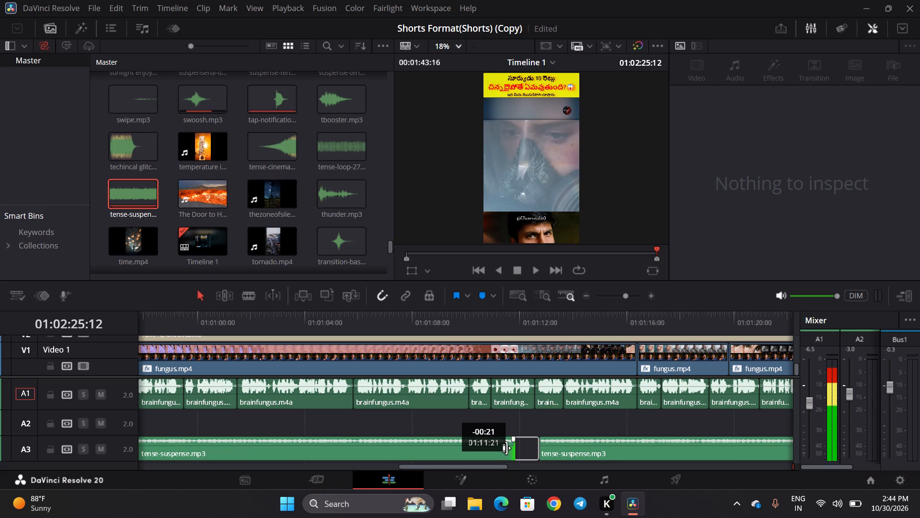
left_click_drag(506, 448, 528, 451)
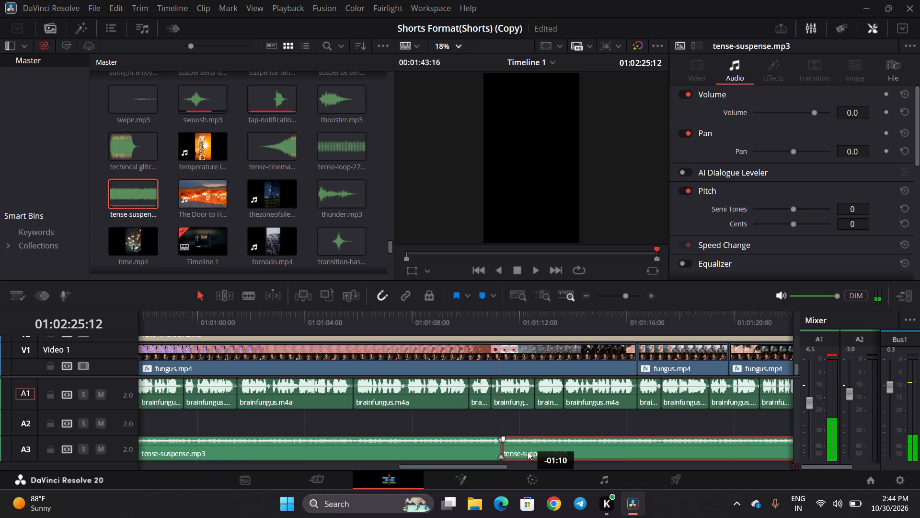
Extend the end of the second tense-suspense.mp3 clip on A3 to the end of the video.
scroll(528, 451, "left", 5)
scroll(583, 449, "left", 1)
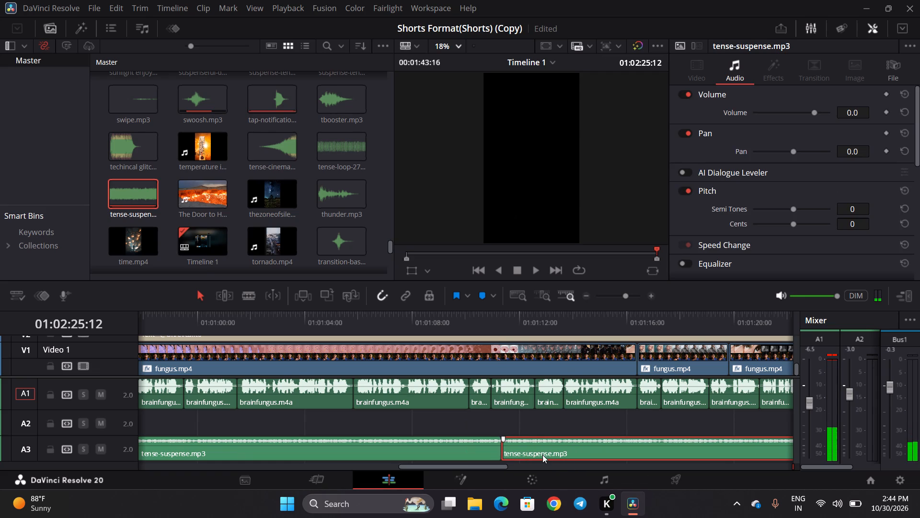
left_click_drag(593, 451, 618, 451)
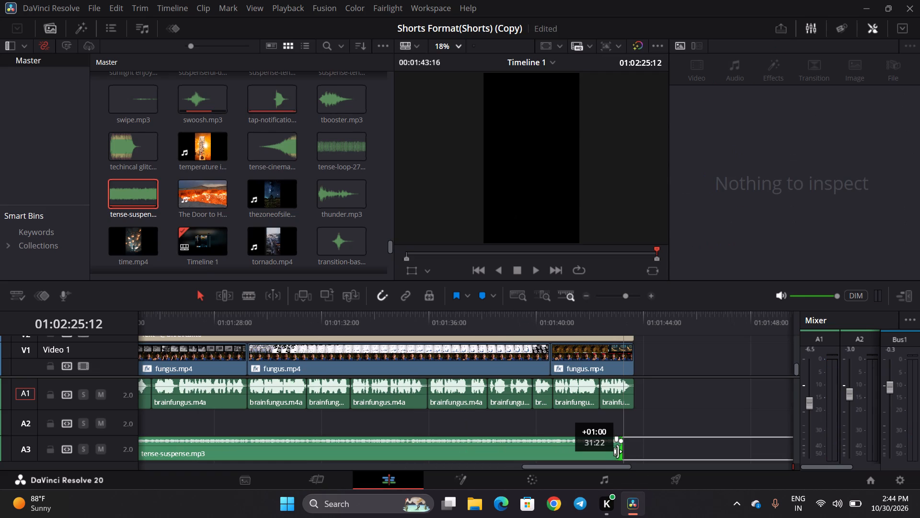
left_click_drag(618, 451, 629, 451)
Look along the timeline's tracks to examine the A3 music and the A2 sound effects against the video.
scroll(629, 451, "right", 3)
scroll(493, 449, "right", 6)
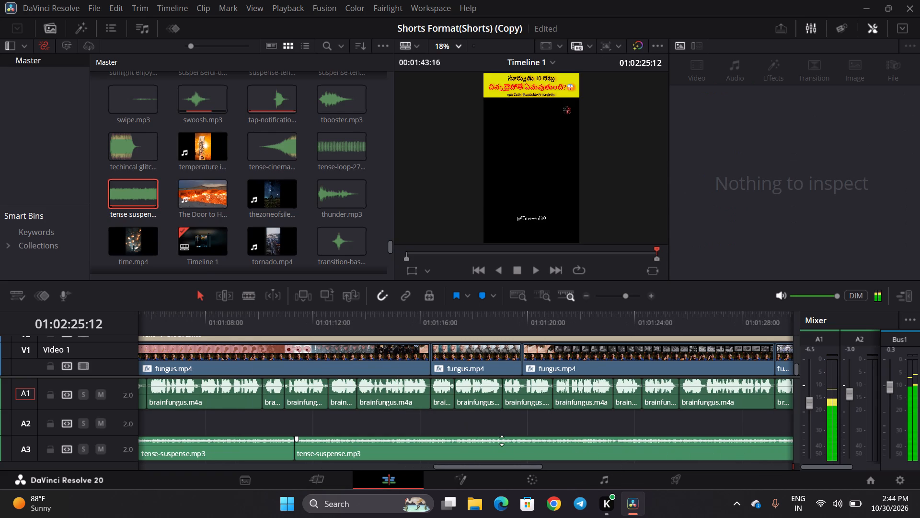
scroll(502, 441, "right", 3)
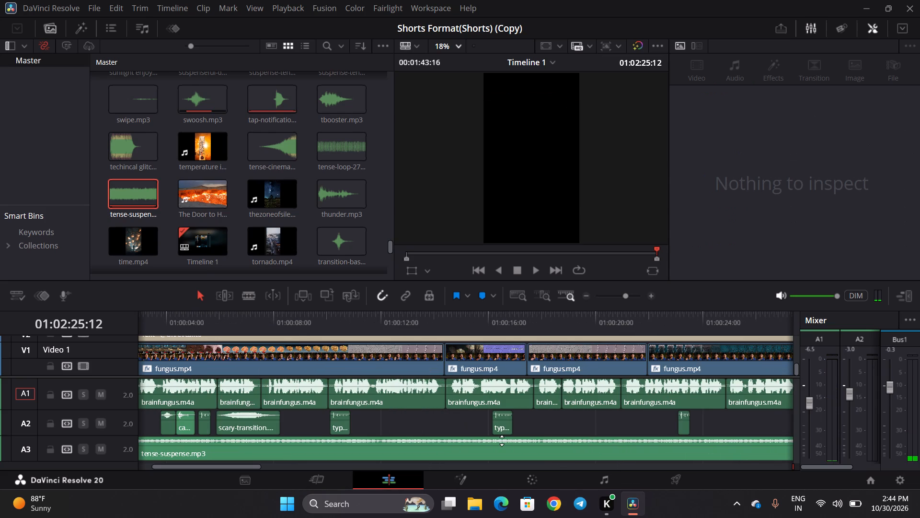
scroll(502, 441, "right", 4)
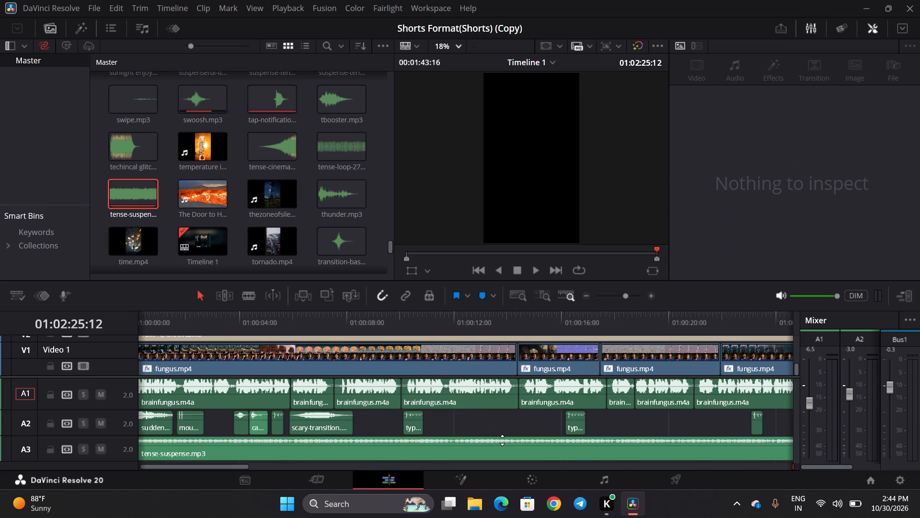
scroll(502, 440, "right", 4)
scroll(502, 440, "left", 3)
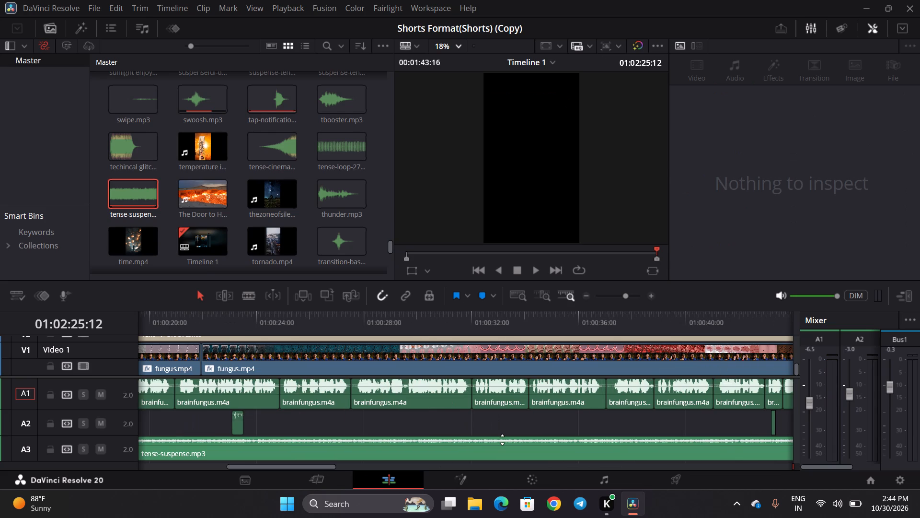
scroll(502, 440, "left", 6)
scroll(502, 440, "right", 1)
scroll(502, 440, "left", 1)
scroll(502, 440, "right", 1)
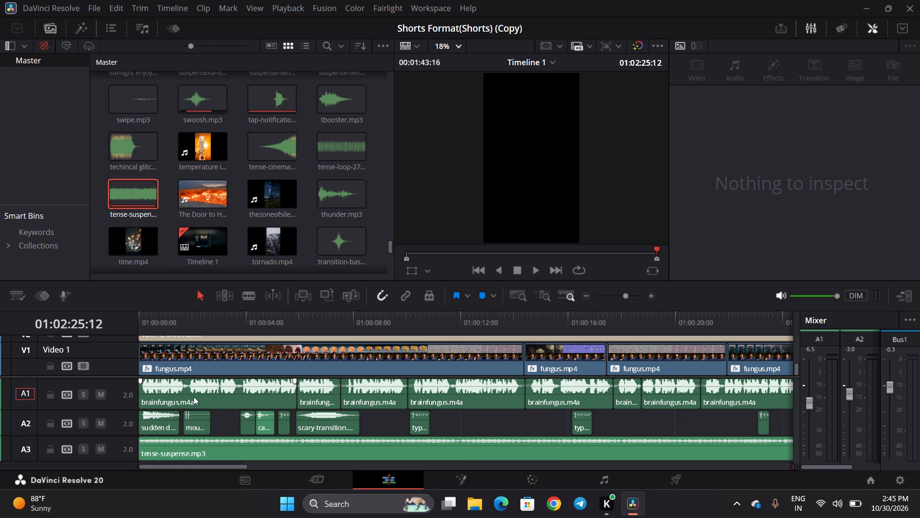
Play the opening seconds, shorten the mouse-click-153941.mp3 clip on A2 and move it to start at 01:00:03:01.
left_click_drag(142, 324, 123, 327)
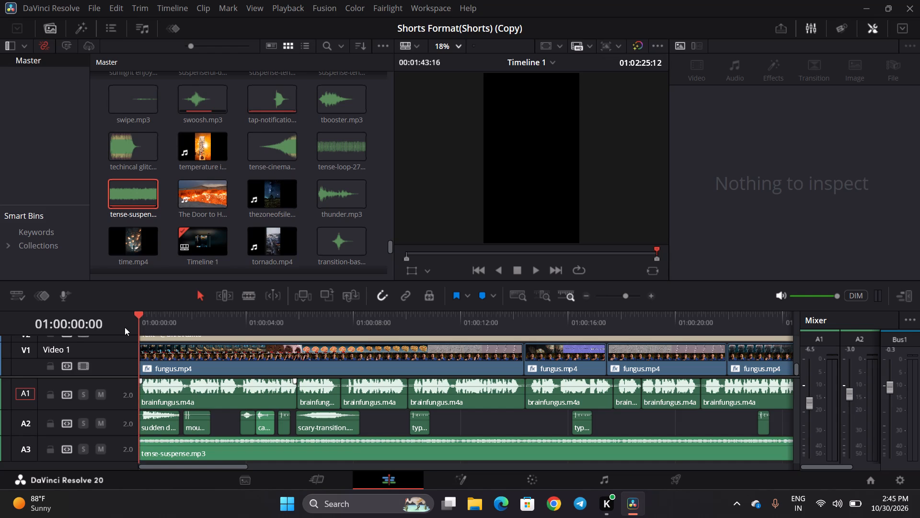
key("space")
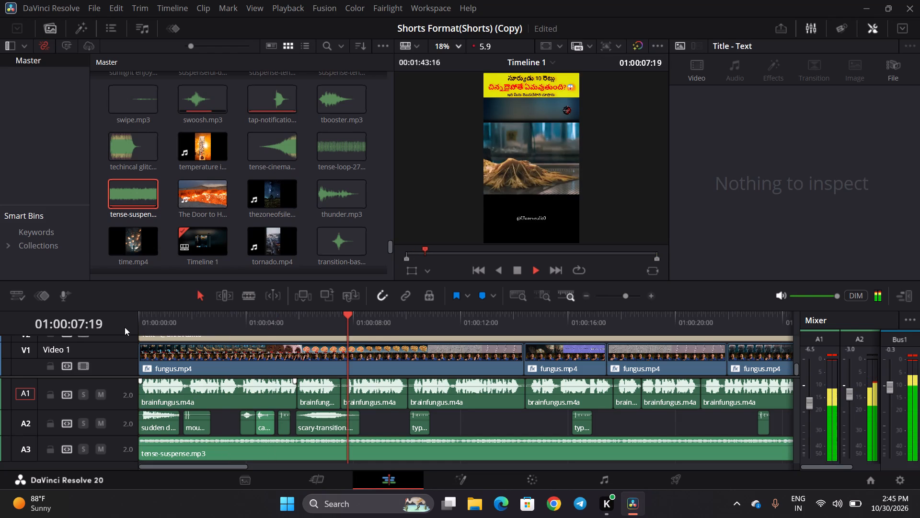
key("space")
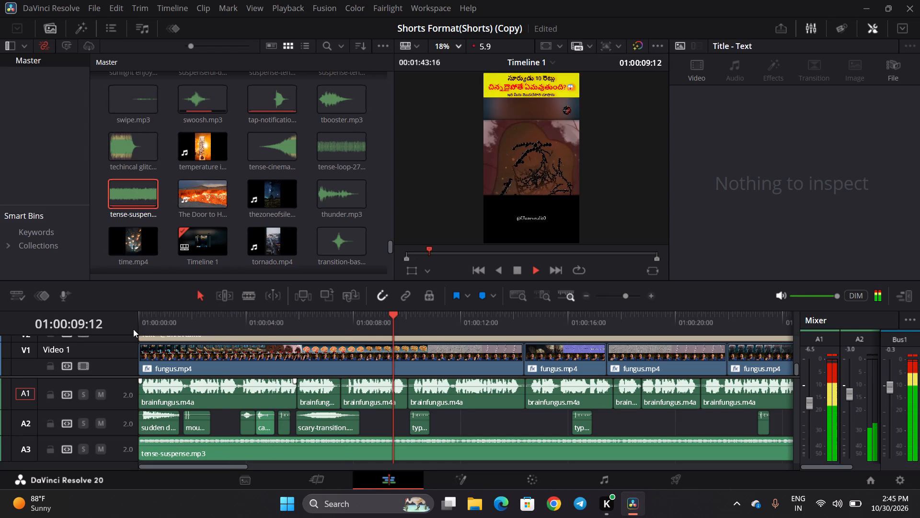
left_click_drag(150, 320, 113, 327)
key("space")
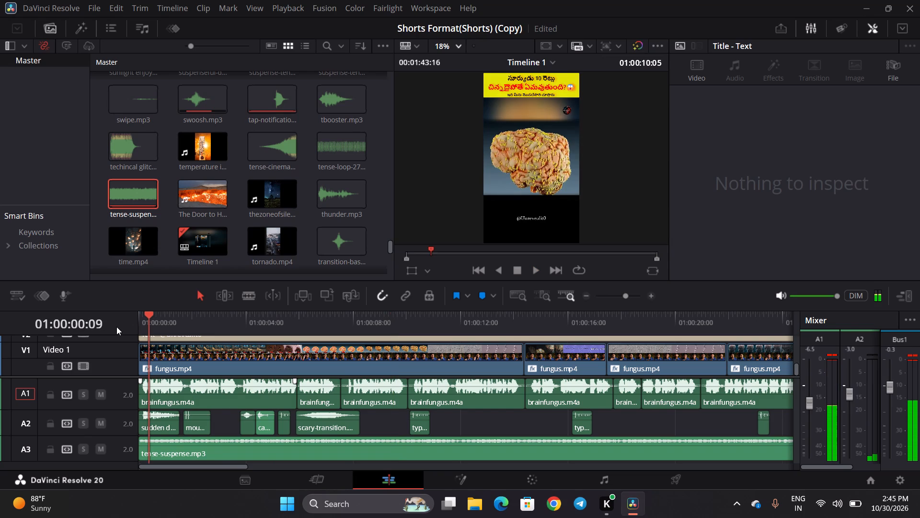
key("space")
key("space")
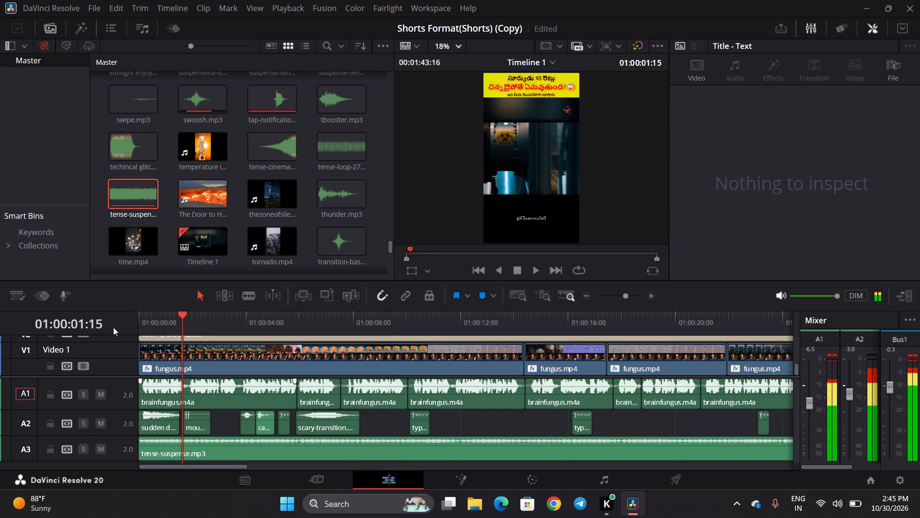
key("space")
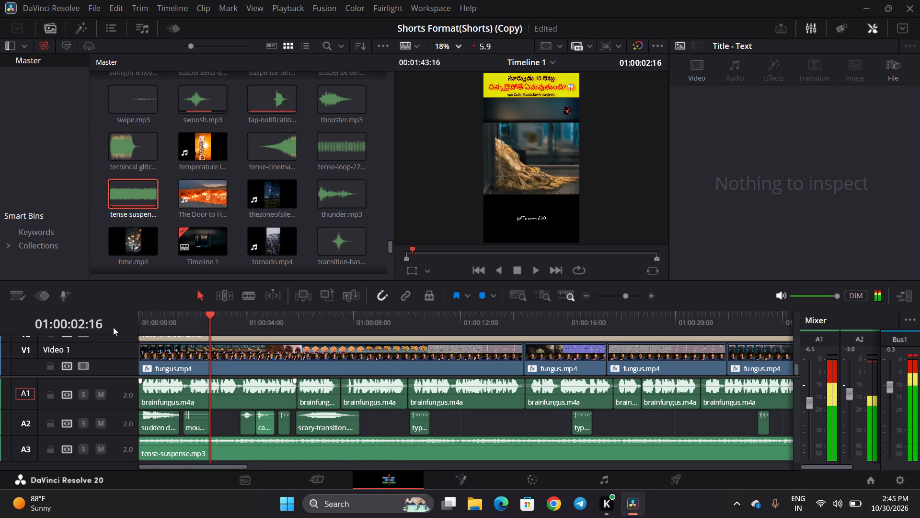
key("space")
key("space")
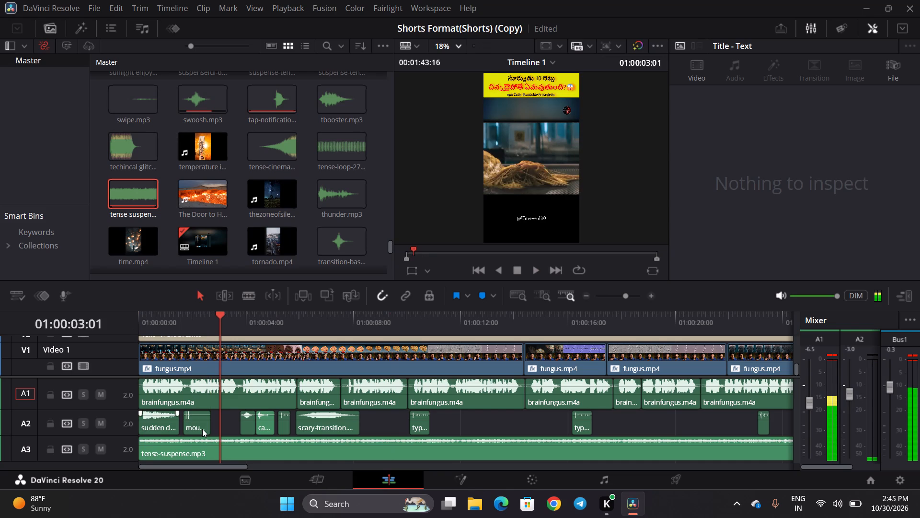
left_click_drag(206, 430, 194, 427)
left_click_drag(190, 424, 223, 421)
Play on to 01:00:08:01 and move the swoosh.mp3 and camera flash.mp3 clips on A2 into the empty stretch just after 01:00:12:00.
key("space")
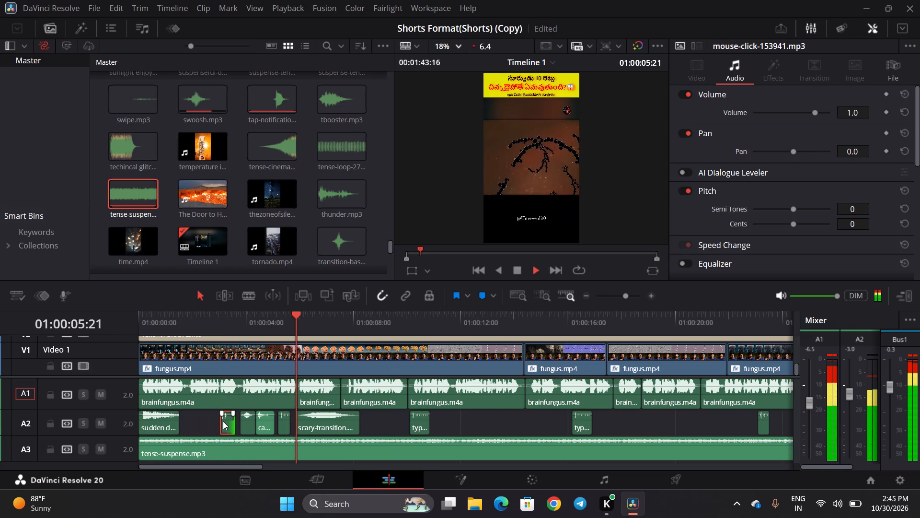
key("space")
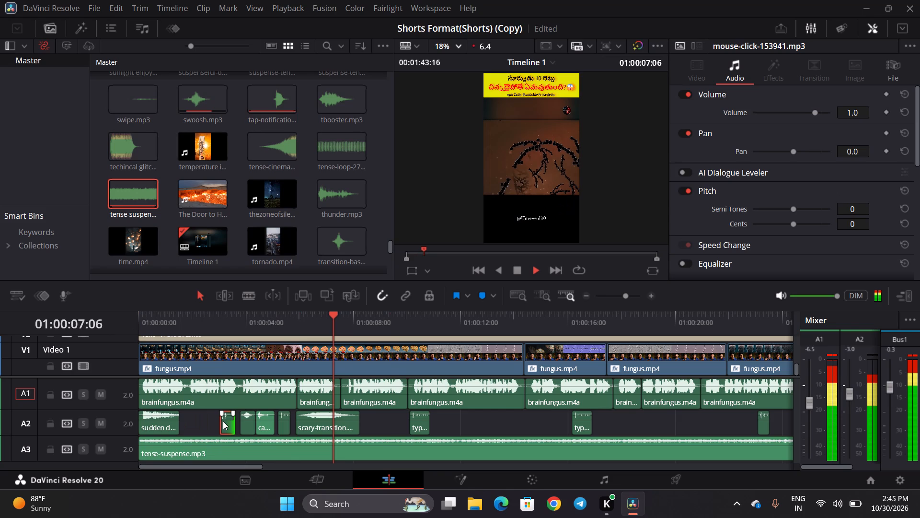
left_click(295, 322)
key("space")
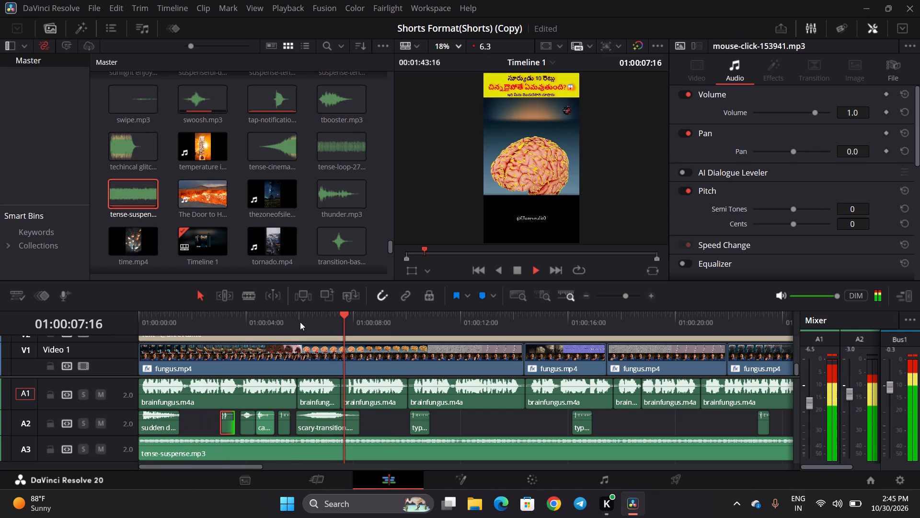
key("space")
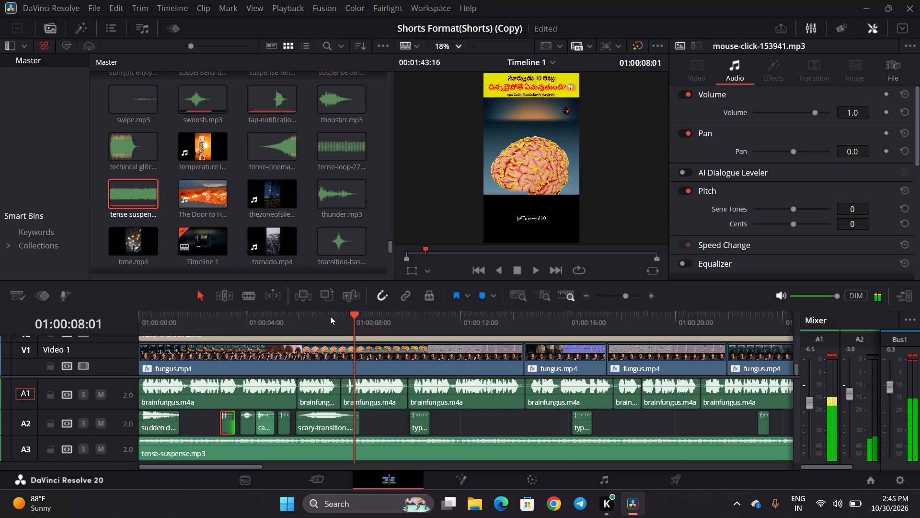
left_click_drag(250, 425, 488, 432)
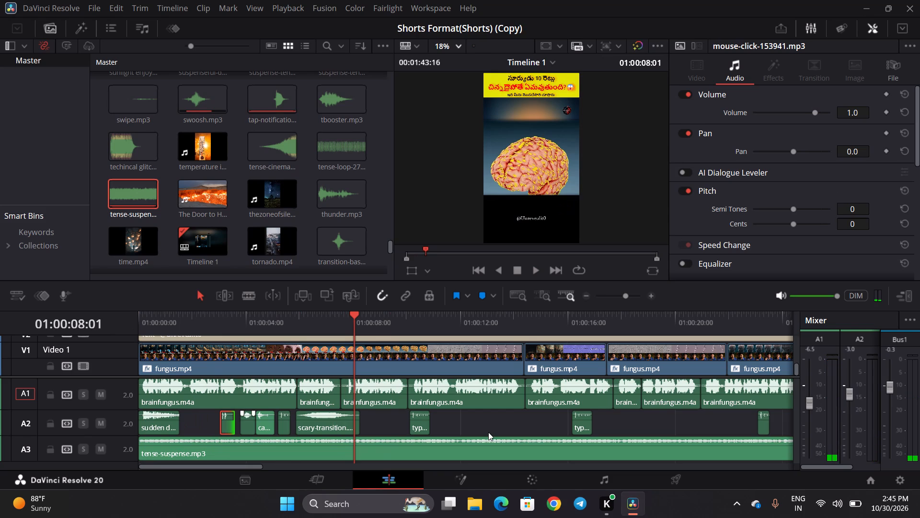
left_click_drag(488, 432, 478, 425)
left_click_drag(263, 424, 484, 421)
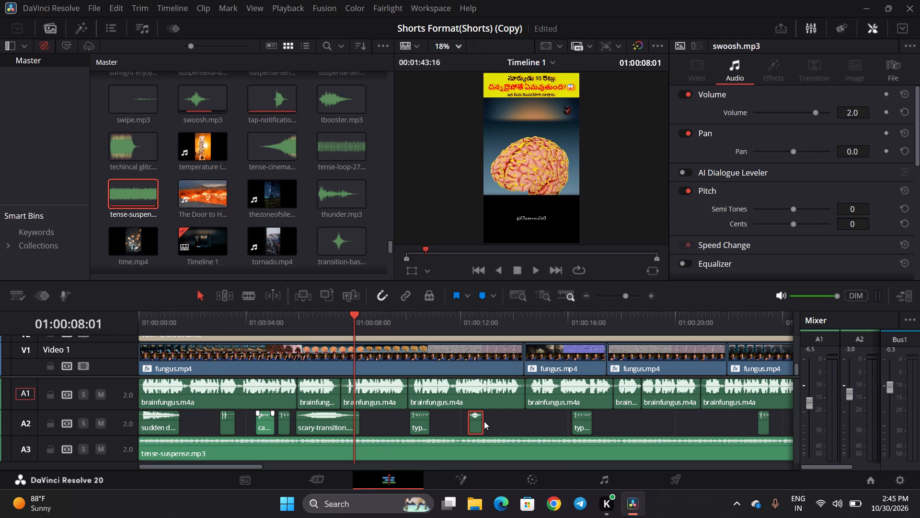
left_click_drag(484, 421, 495, 419)
Move the short typing.mp3 clip before the scary-transition clip on A2 to directly after the camera flash.mp3 clip.
left_click_drag(284, 420, 368, 421)
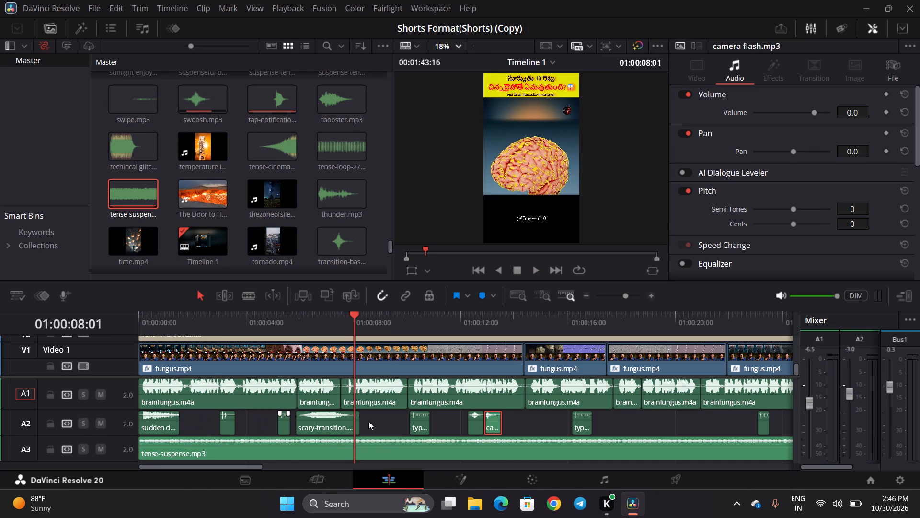
left_click_drag(368, 421, 509, 422)
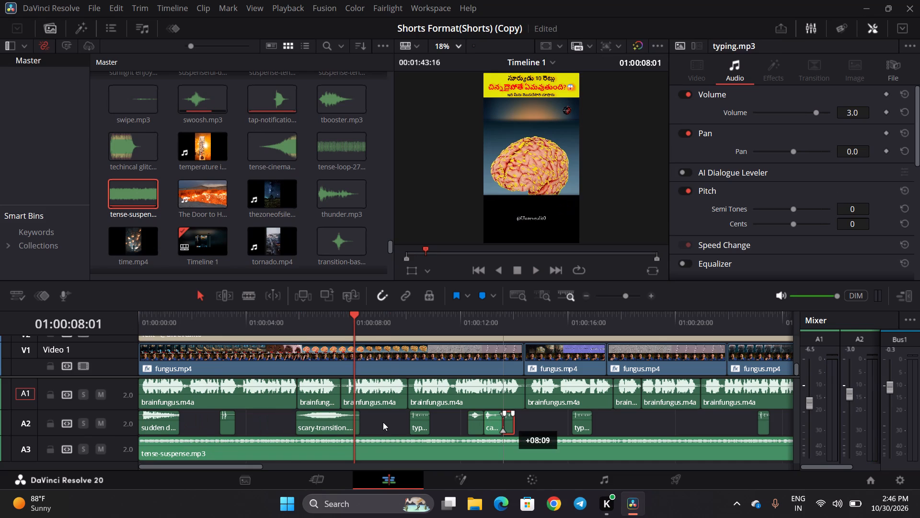
left_click(383, 422)
left_click(383, 422)
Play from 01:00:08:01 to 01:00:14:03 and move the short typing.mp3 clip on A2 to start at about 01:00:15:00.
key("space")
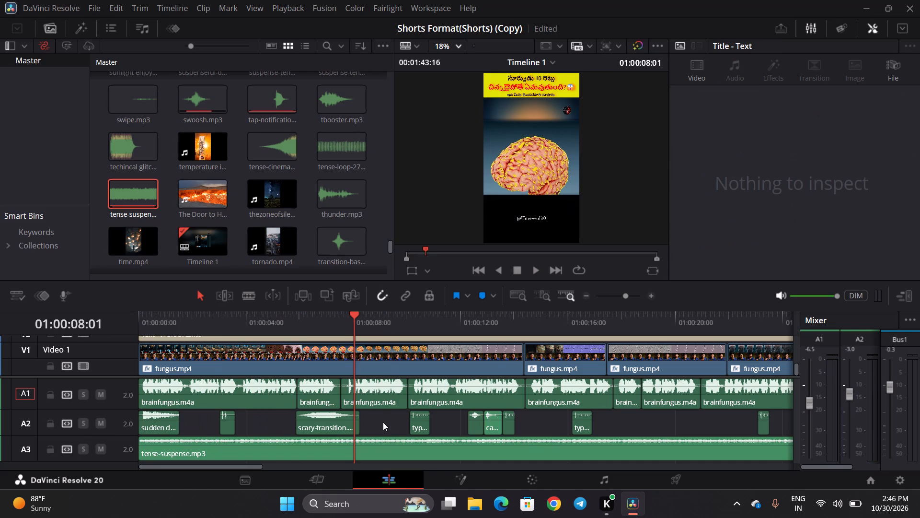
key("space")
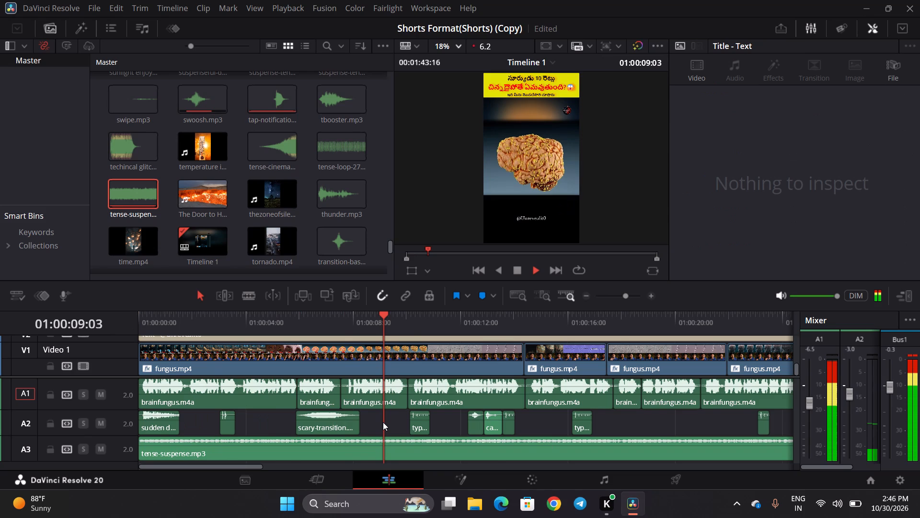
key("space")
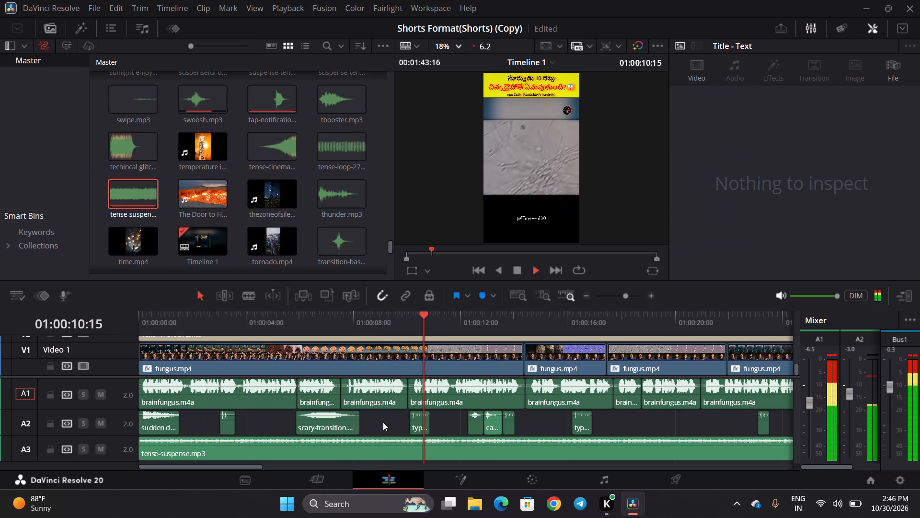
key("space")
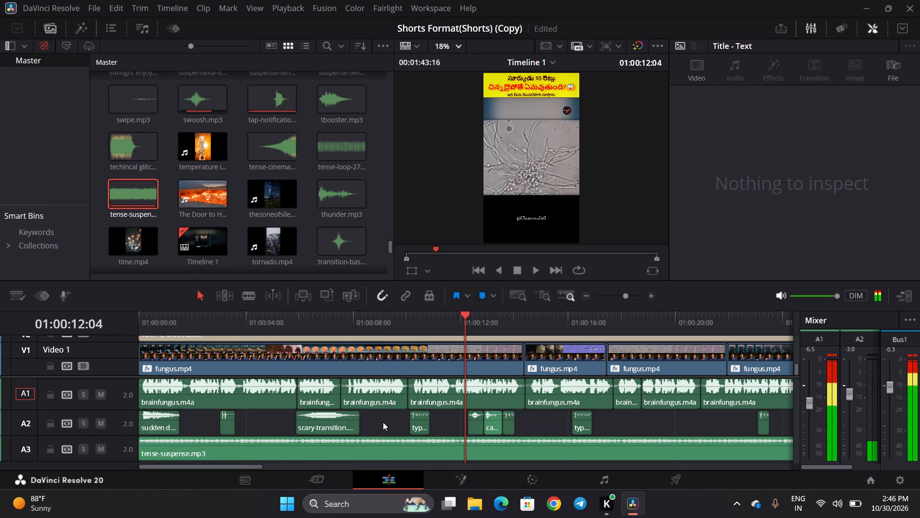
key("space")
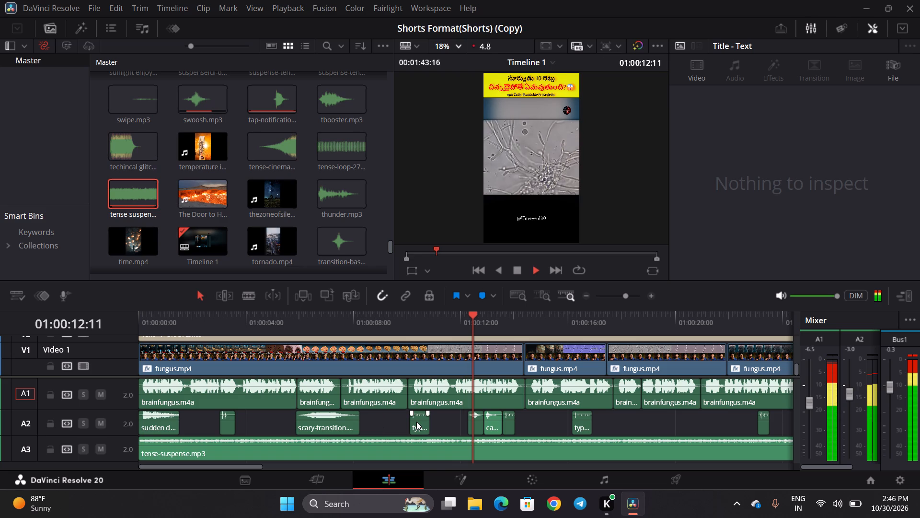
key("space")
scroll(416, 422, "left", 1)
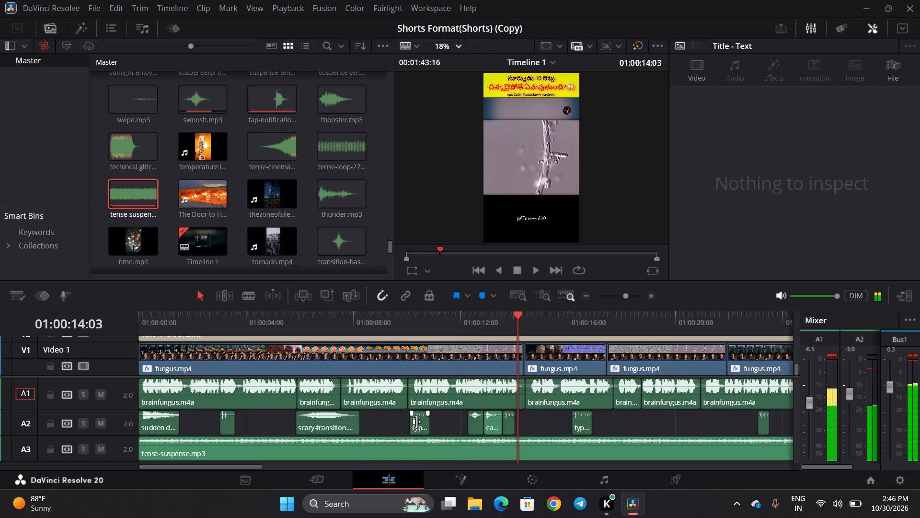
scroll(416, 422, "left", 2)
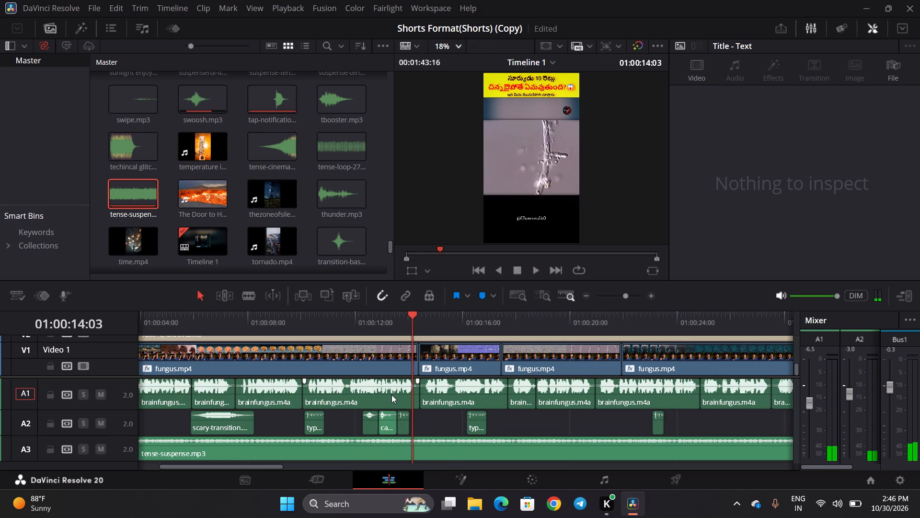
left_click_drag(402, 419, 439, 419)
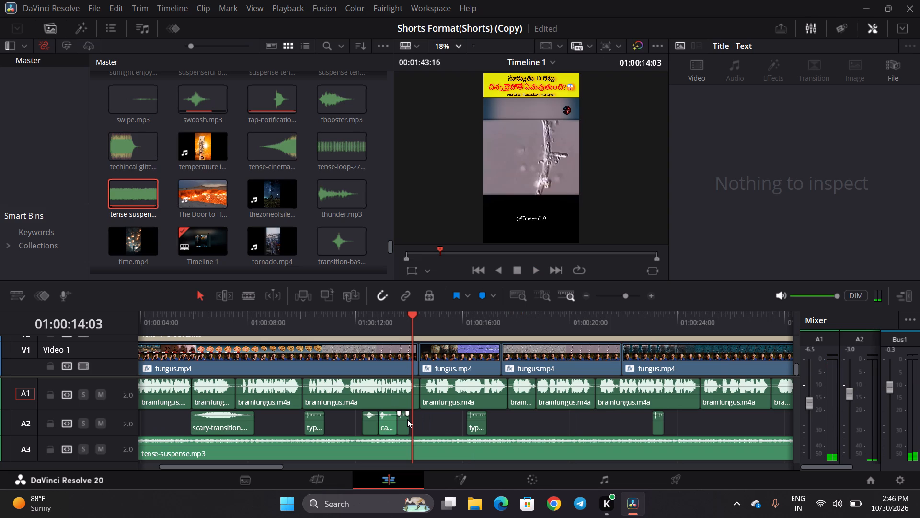
Replay from 01:00:12:16 and move the camera flash.mp3 clip on A2 to start at about 01:00:13:07.
left_click(373, 324)
key("space")
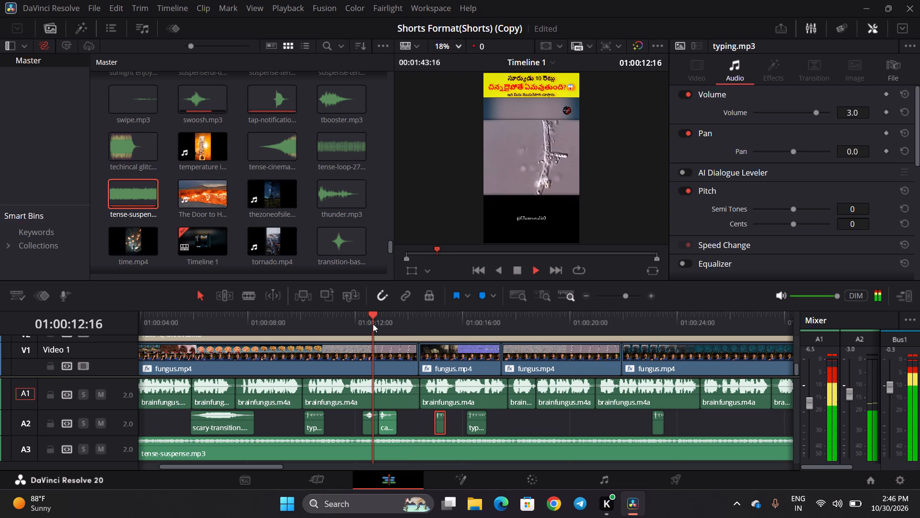
key("space")
left_click_drag(393, 428, 402, 427)
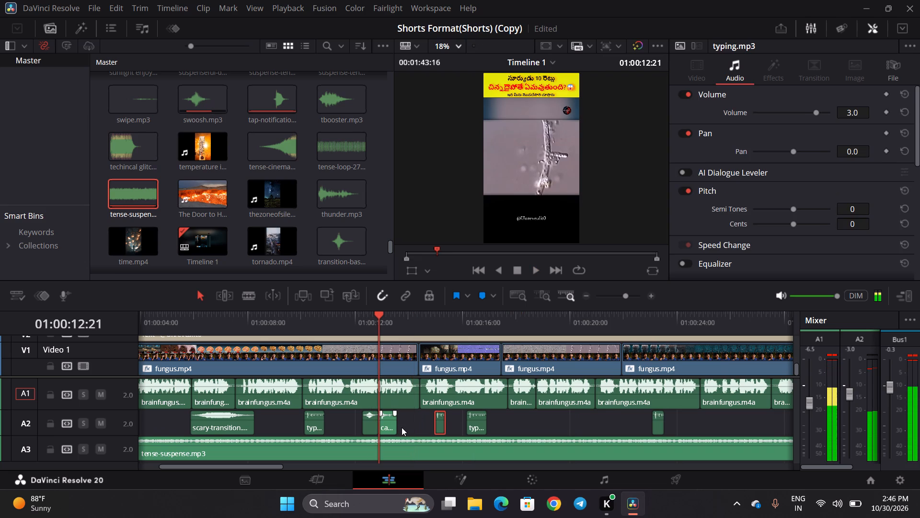
left_click_drag(402, 427, 406, 427)
key("space")
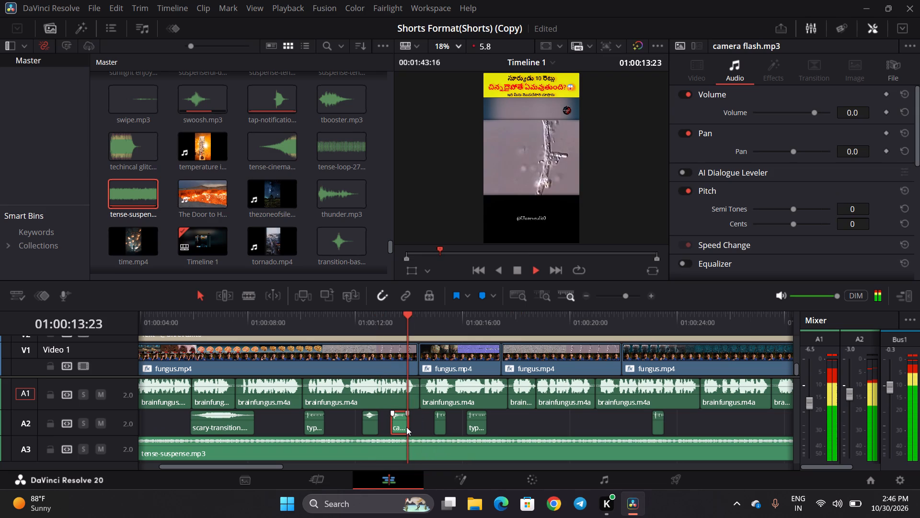
key("space")
Delete the swoosh.mp3 clip and the three typing clips between 01:00:10:00 and 01:00:17:00 on A2, keeping camera flash.mp3.
left_click(370, 425)
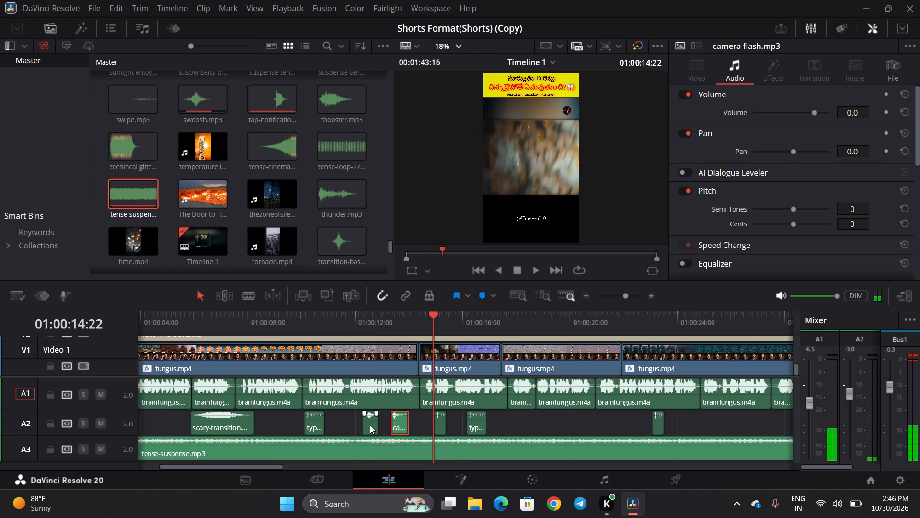
left_click_drag(285, 421, 308, 422)
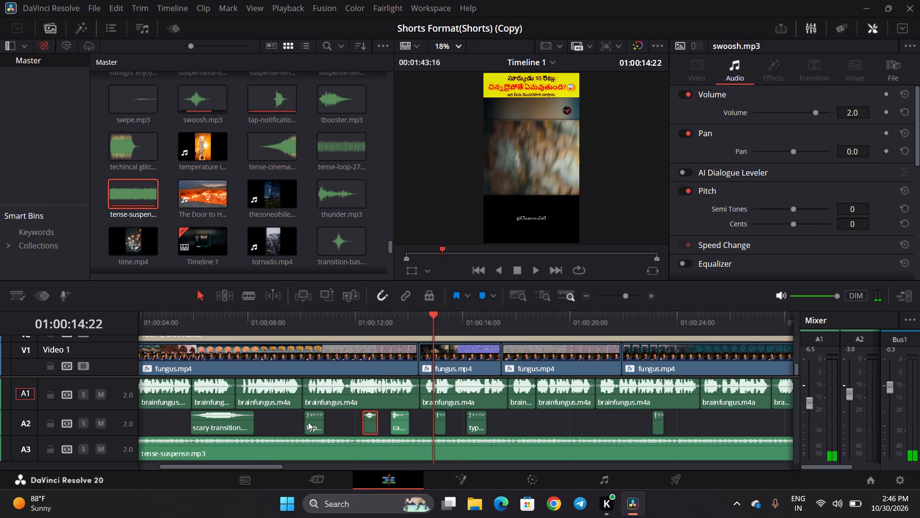
left_click_drag(308, 422, 379, 426)
key("BackSpace")
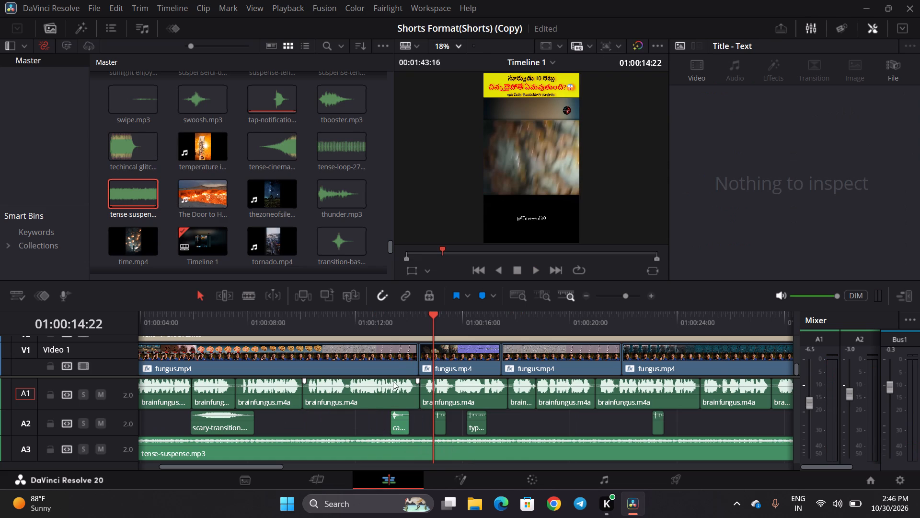
left_click(439, 429)
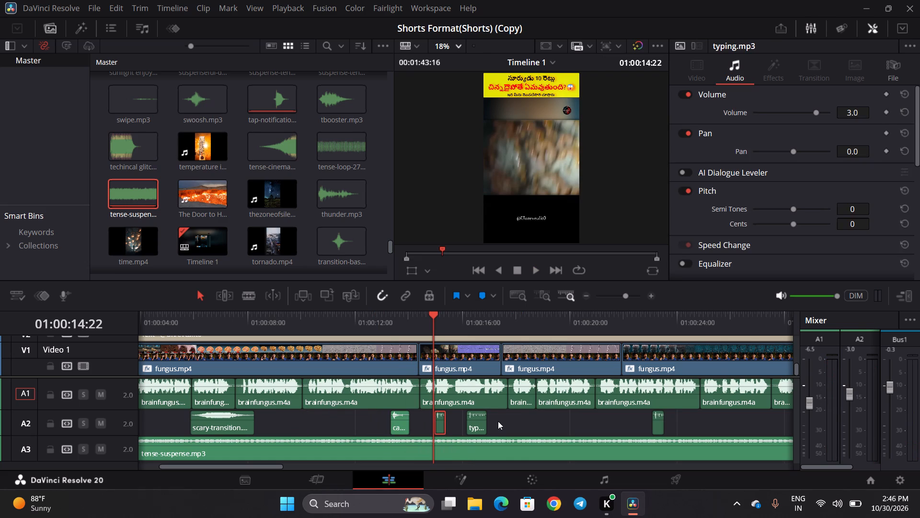
left_click_drag(511, 421, 438, 424)
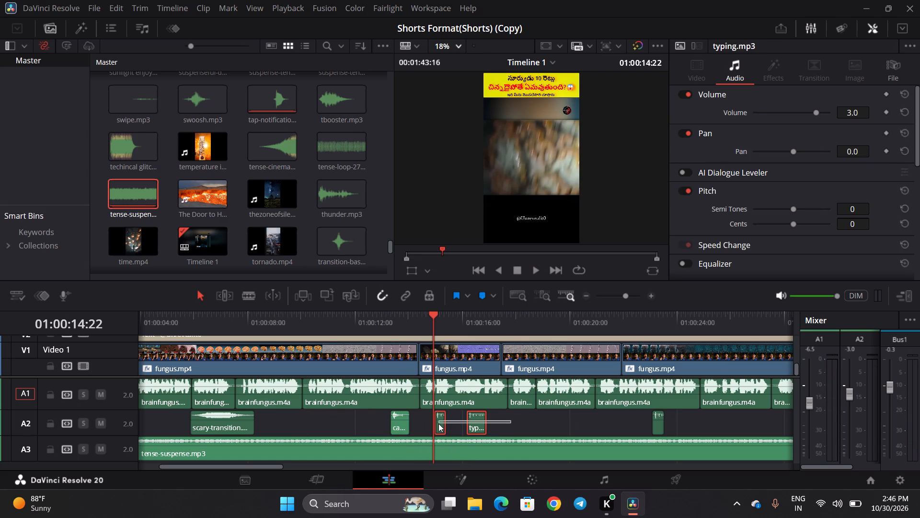
key("BackSpace")
Play from the V1 cut at 01:00:14:09 and place swoosh.mp3 from the media pool on A2 just after that cut.
left_click(418, 330)
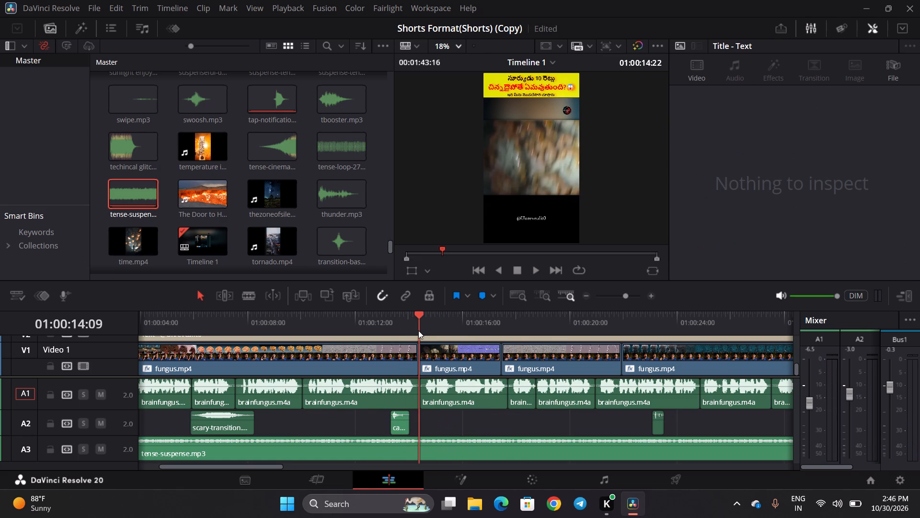
key("space")
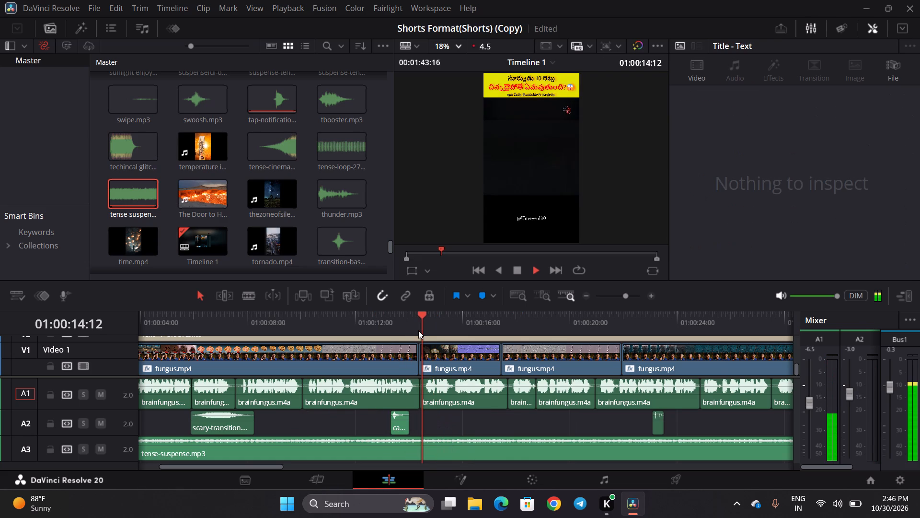
key("space")
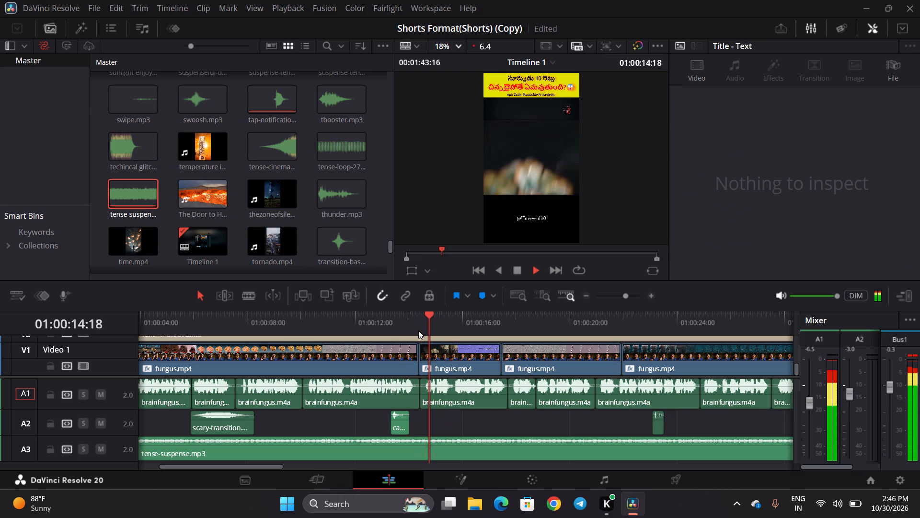
scroll(454, 322, "left", 2)
scroll(454, 387, "right", 5)
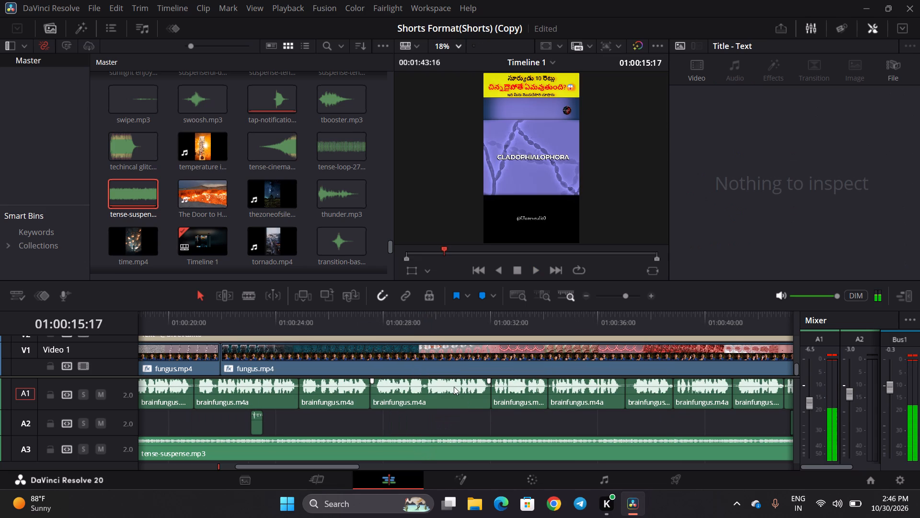
scroll(454, 387, "right", 3)
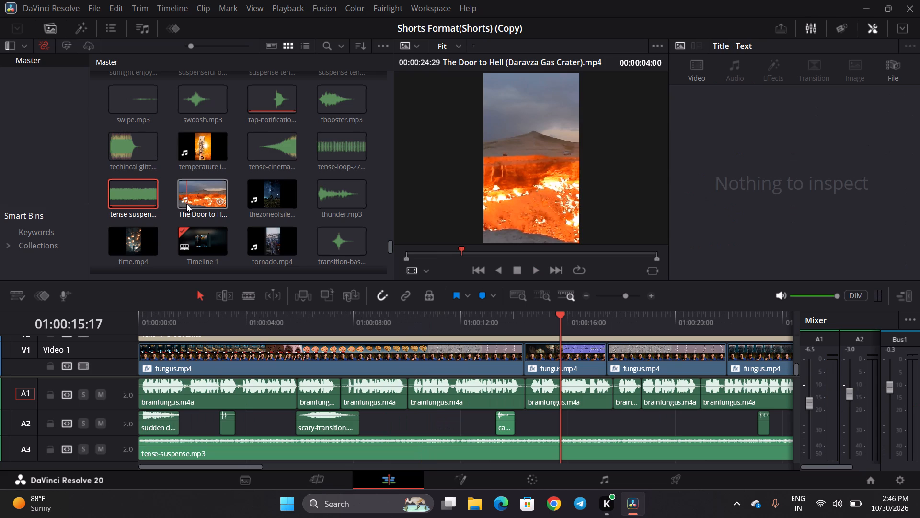
key("space")
left_click_drag(187, 103, 528, 426)
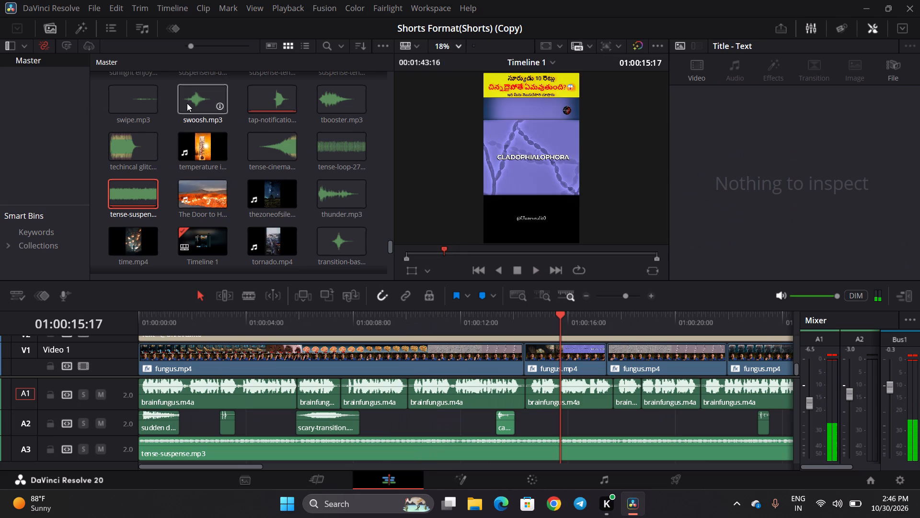
Cut off the very start of the new swoosh.mp3 clip and move the remainder to start at the 01:00:14:09 cut.
left_click(248, 298)
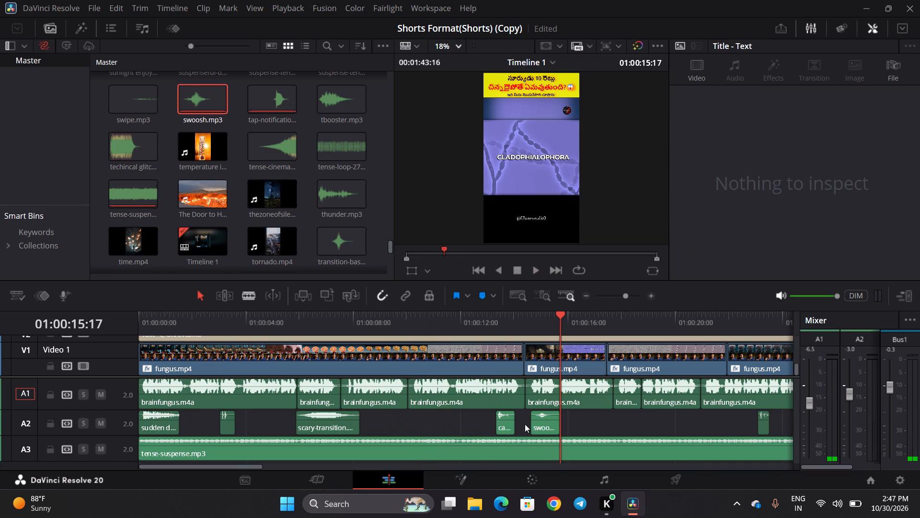
left_click(534, 426)
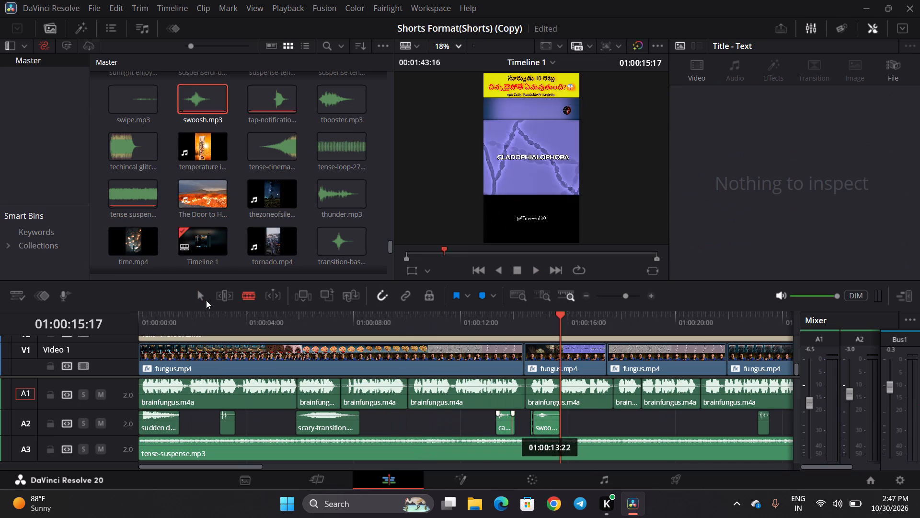
left_click(203, 294)
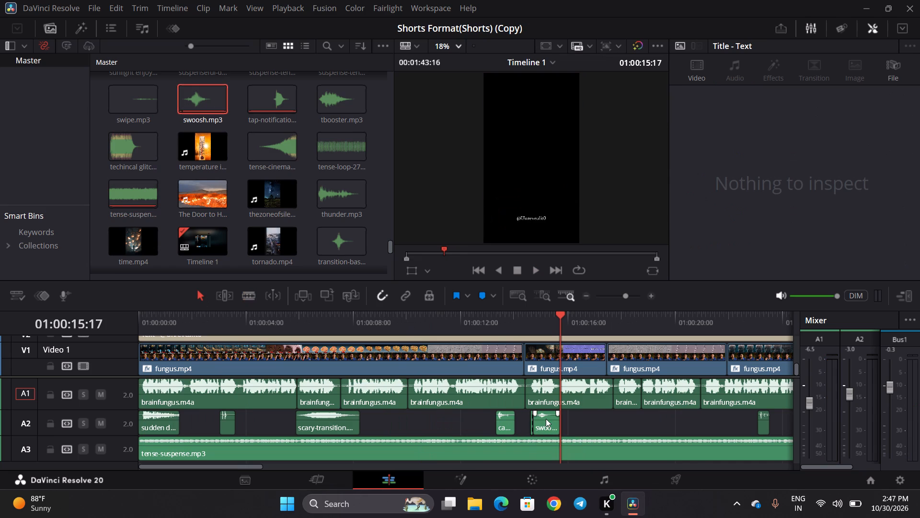
left_click_drag(546, 423, 531, 426)
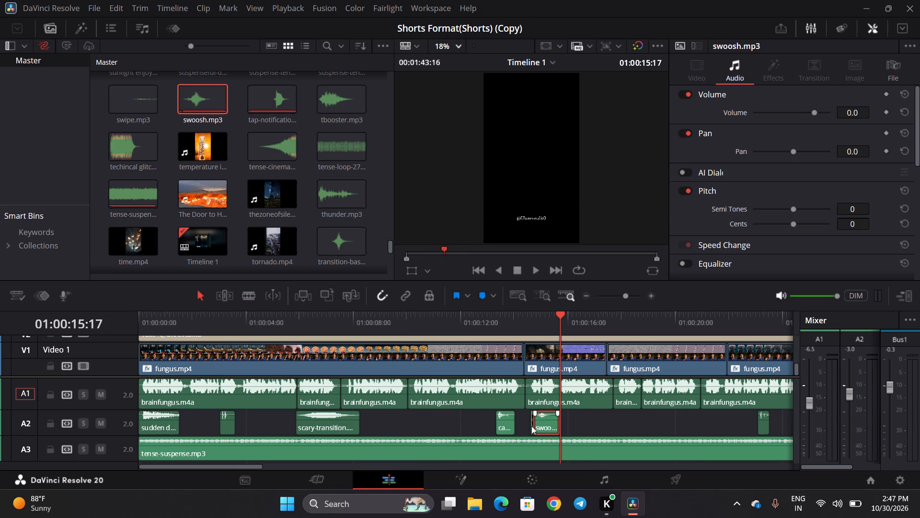
left_click_drag(531, 426, 534, 424)
Play from 01:00:14:09 to 01:00:16:11 in short stretches to check the swoosh.mp3 timing against the video.
left_click(523, 323)
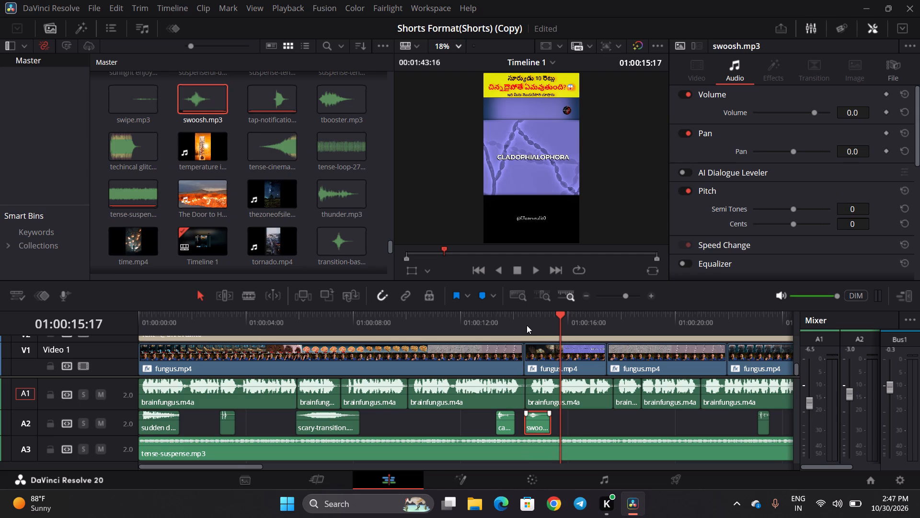
key("space")
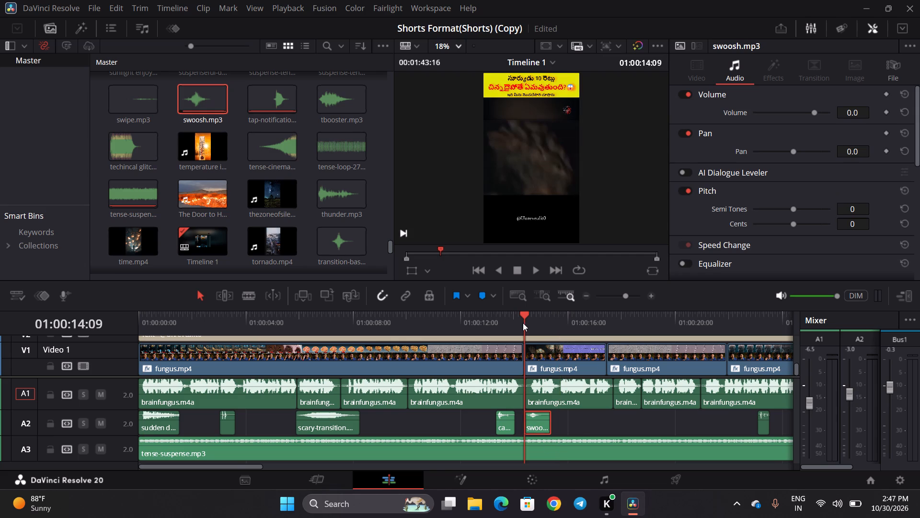
key("space")
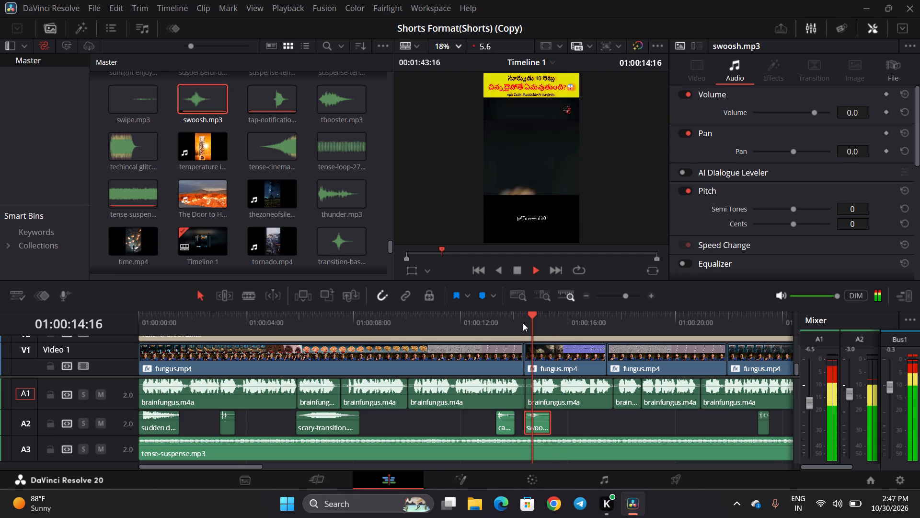
key("space")
key("space")
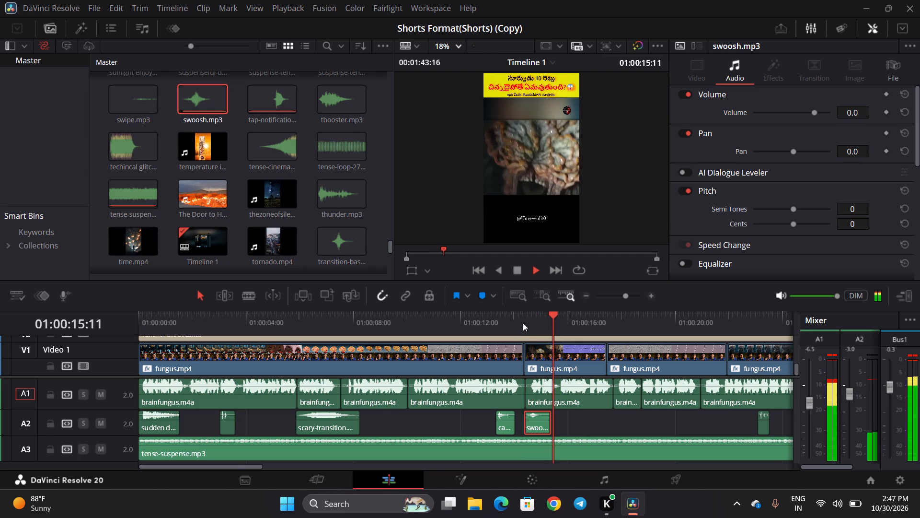
key("space")
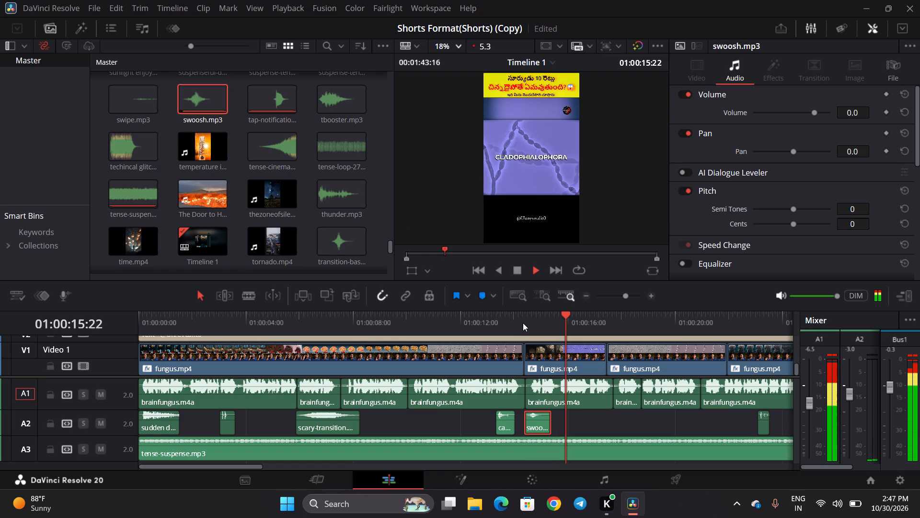
key("space")
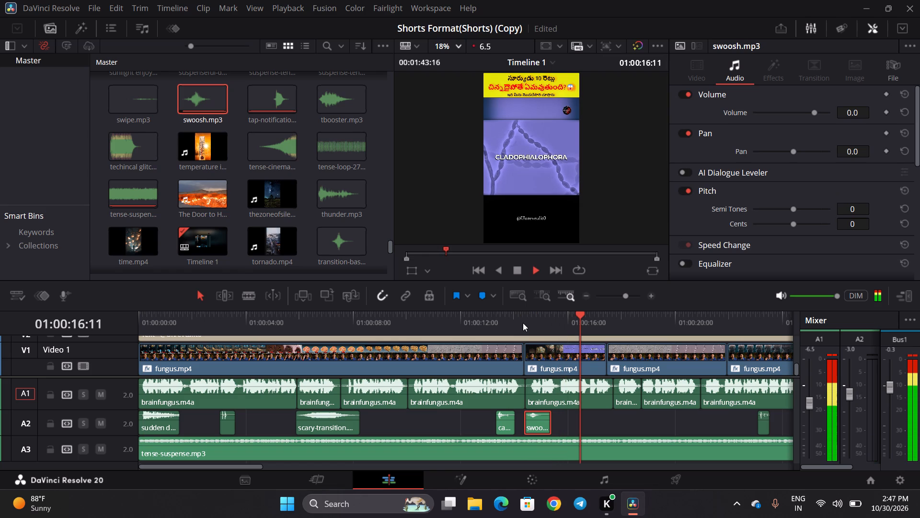
Play on from 01:00:16:11 to 01:00:23:00 in short stretches to check the sound against the video.
key("space")
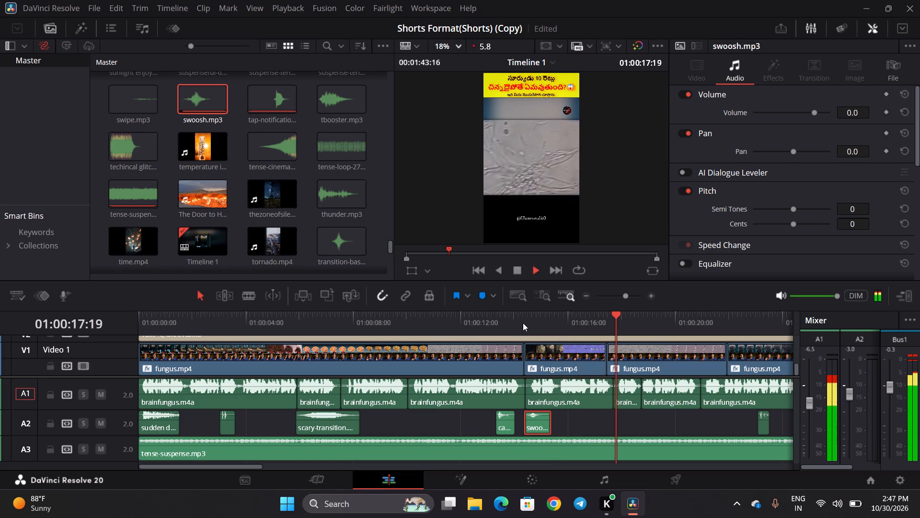
key("space")
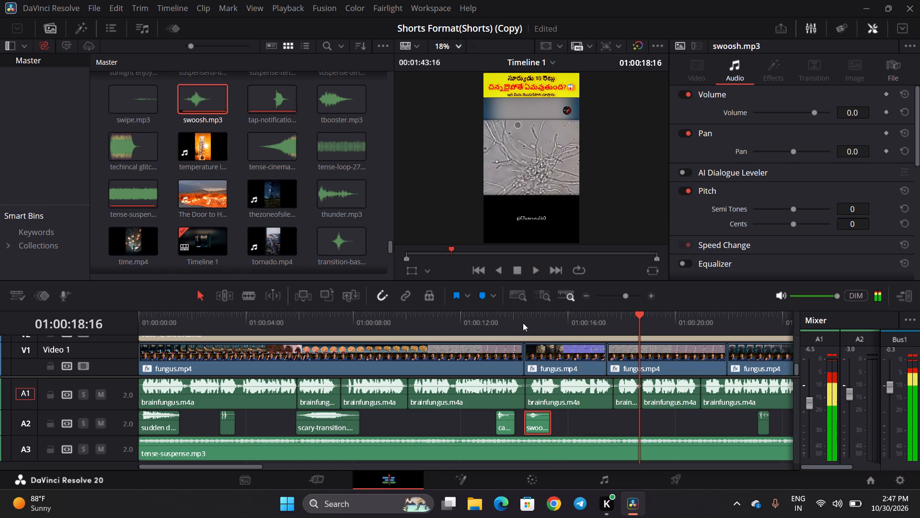
key("space")
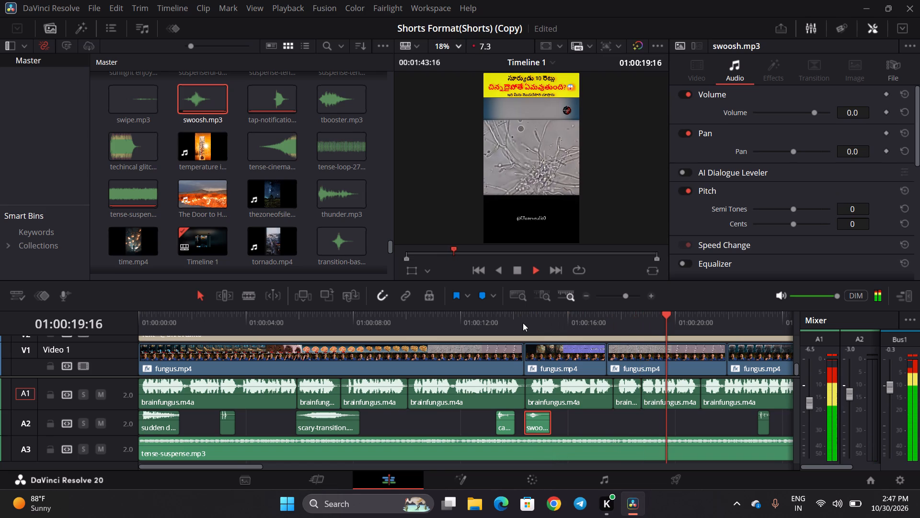
key("space")
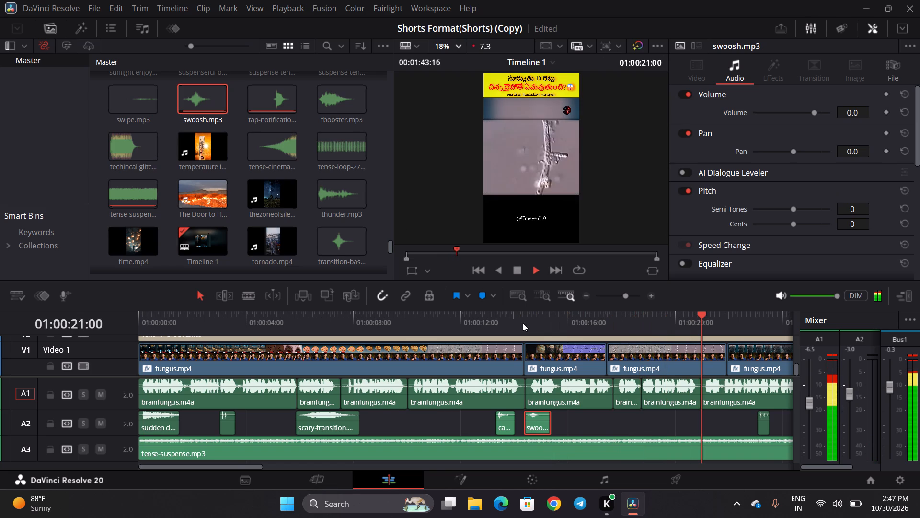
key("space")
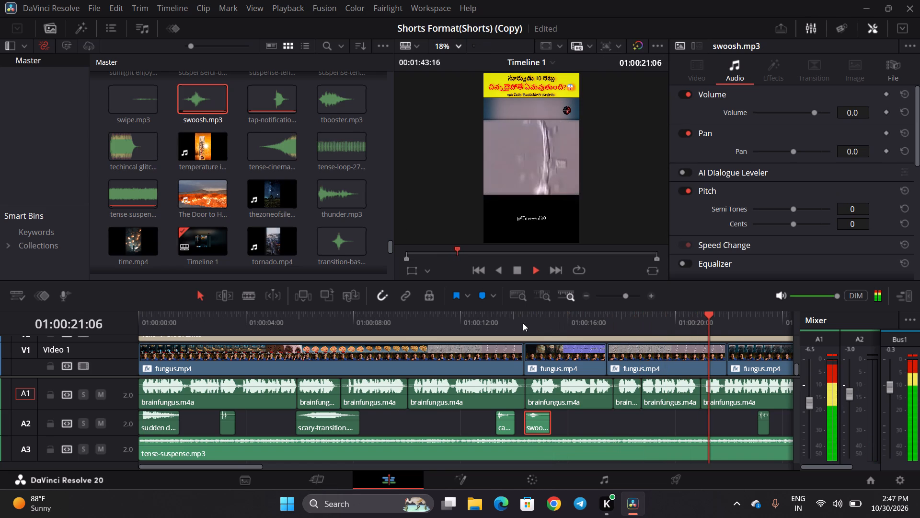
key("space")
key("space")
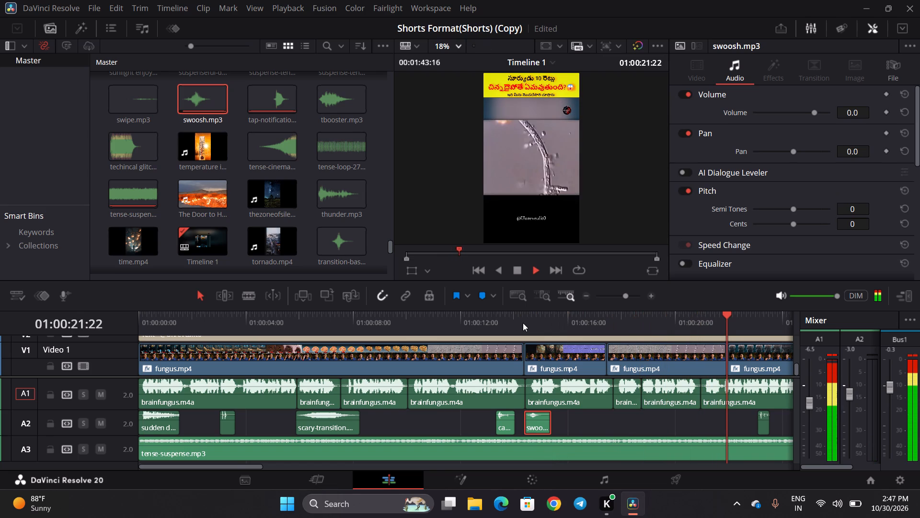
key("space")
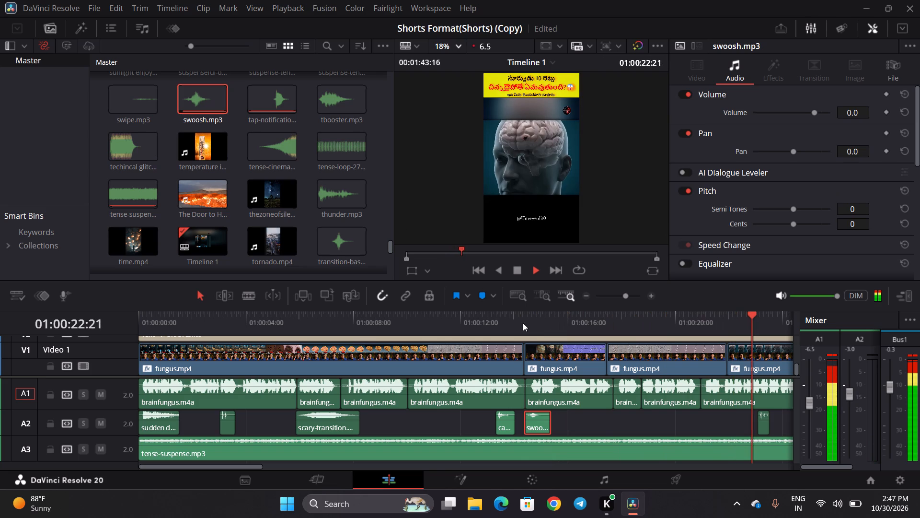
Delete the short sound effect clip just after 01:00:23:00 on A2.
scroll(523, 323, "left", 2)
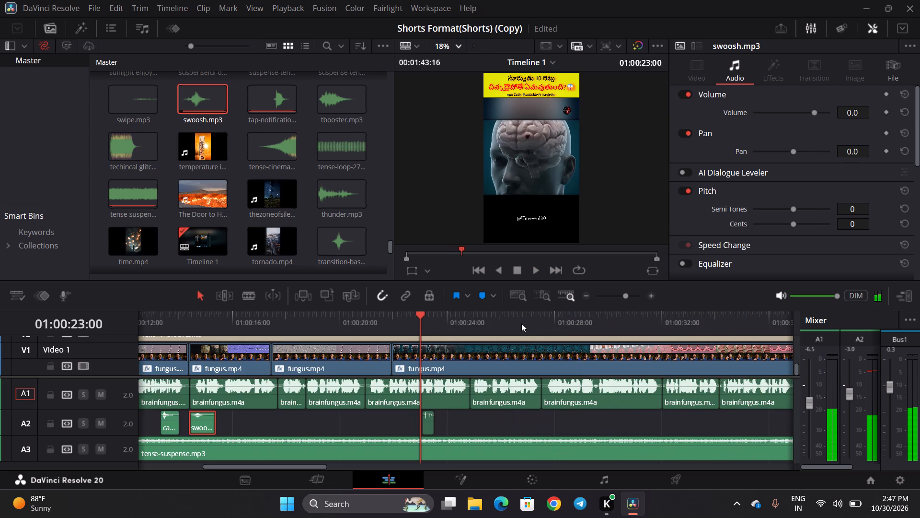
left_click(412, 426)
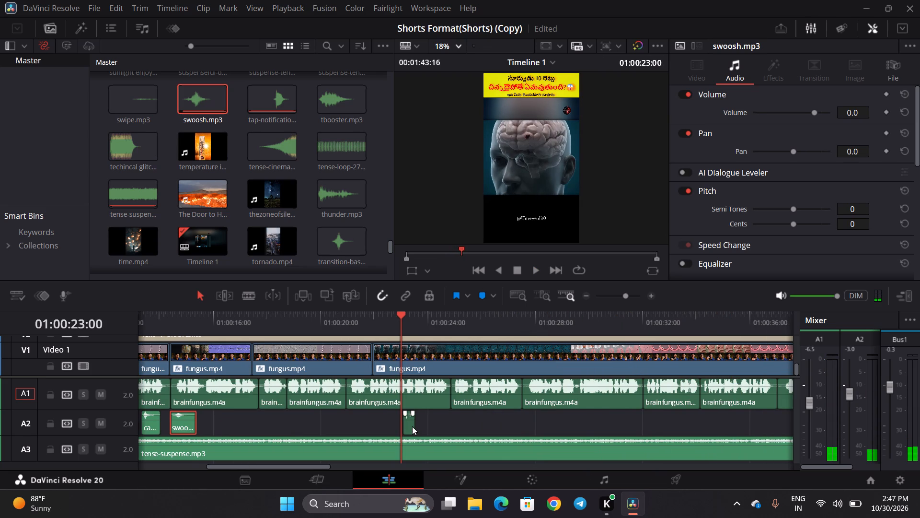
key("BackSpace")
Copy the camera flash.mp3 clip located before swoosh.mp3 and paste it on A2 at 01:00:23:09.
key("space")
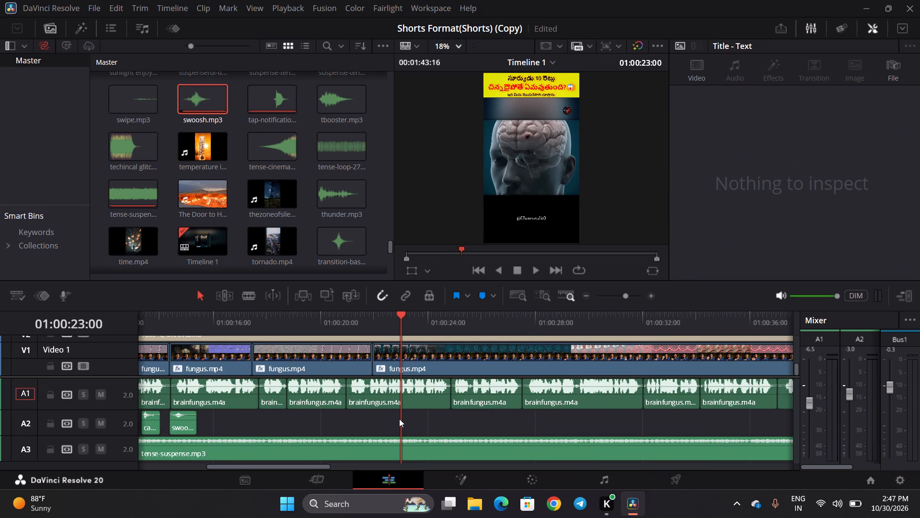
key("space")
scroll(230, 400, "right", 2)
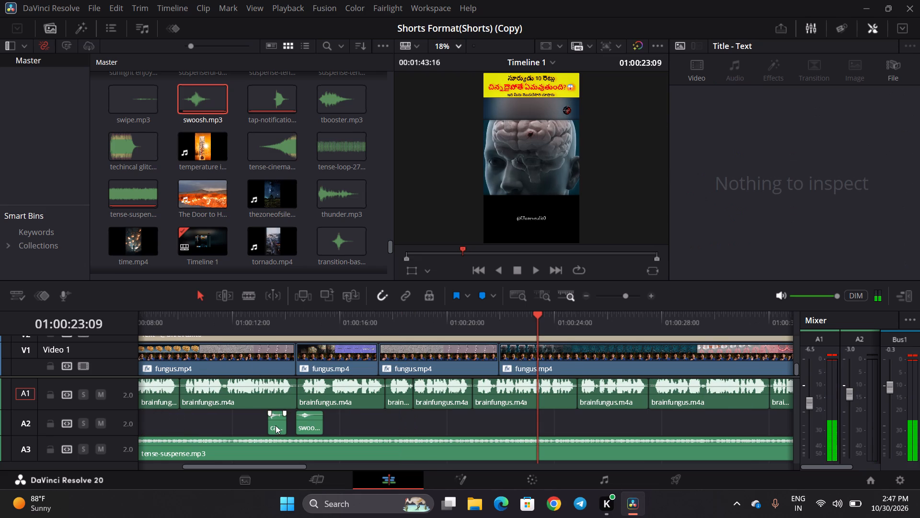
left_click(276, 425)
key("ctrl+c")
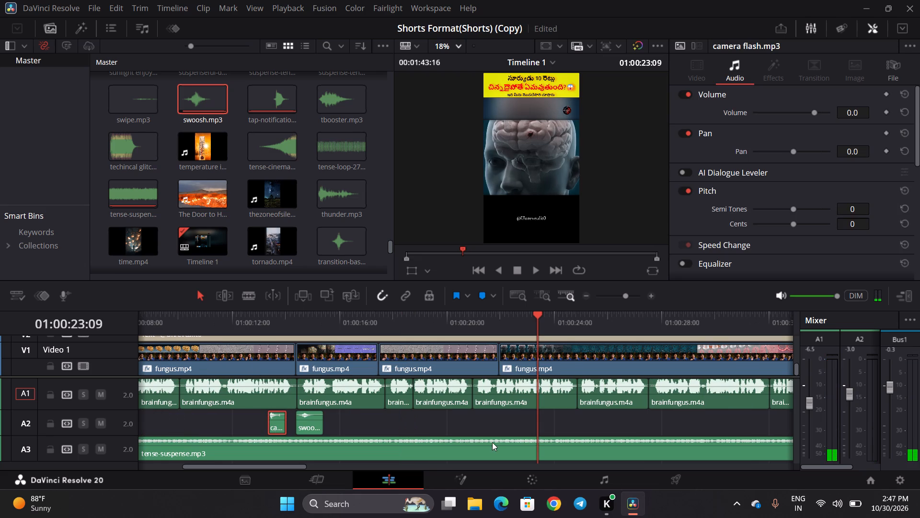
key("ctrl+v")
Shift the pasted camera flash.mp3 clip slightly later to start just before 01:00:24:00, checking its timing by playback.
left_click(529, 330)
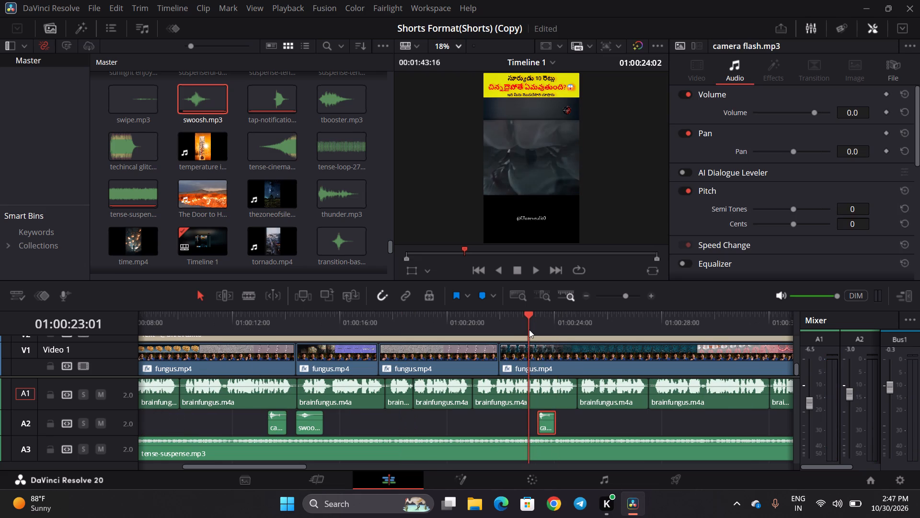
key("space")
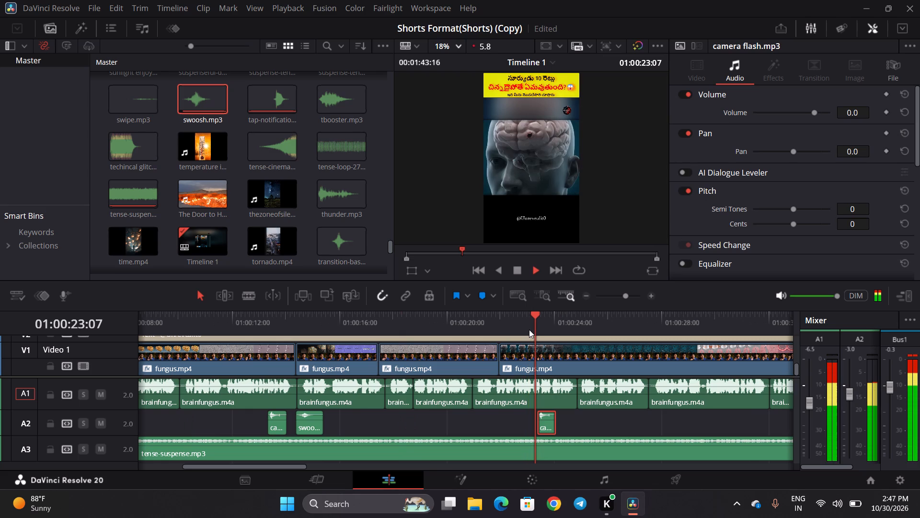
key("space")
left_click_drag(544, 424, 556, 427)
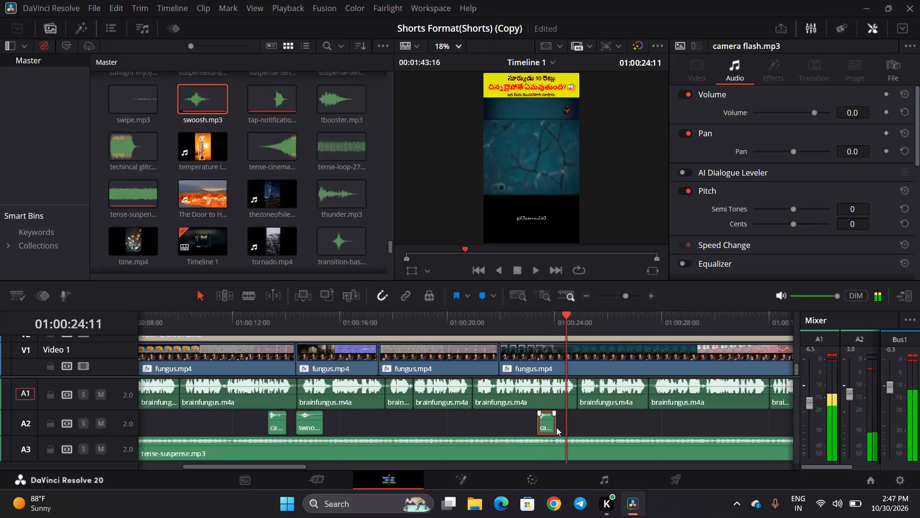
left_click_drag(556, 427, 560, 427)
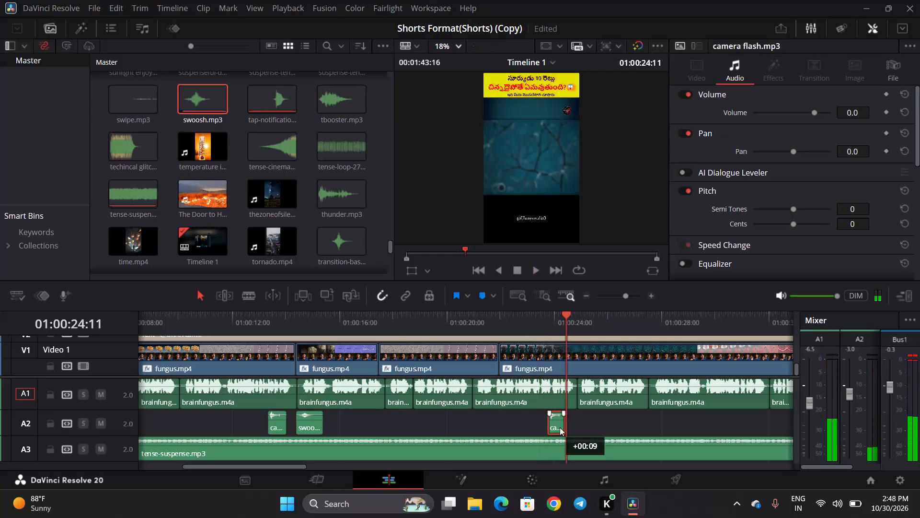
left_click_drag(560, 427, 563, 427)
left_click(543, 324)
key("space")
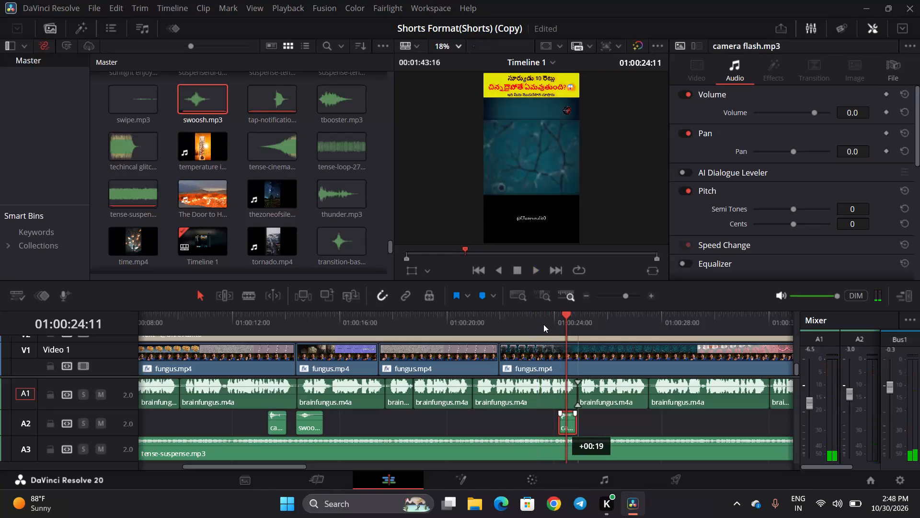
key("space")
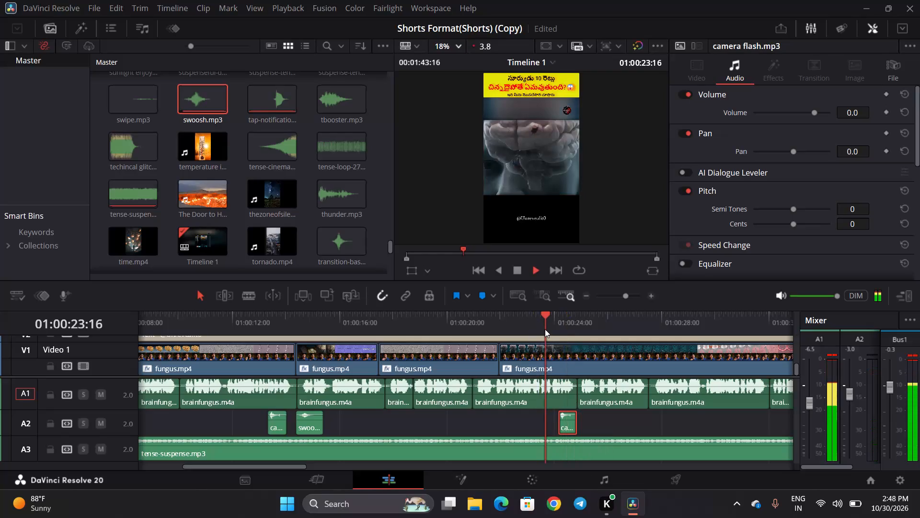
left_click_drag(566, 423, 557, 423)
Play from the moved camera flash.mp3 clip to 01:00:44:05 in short stretches to check where sound effects suit the video.
key("space")
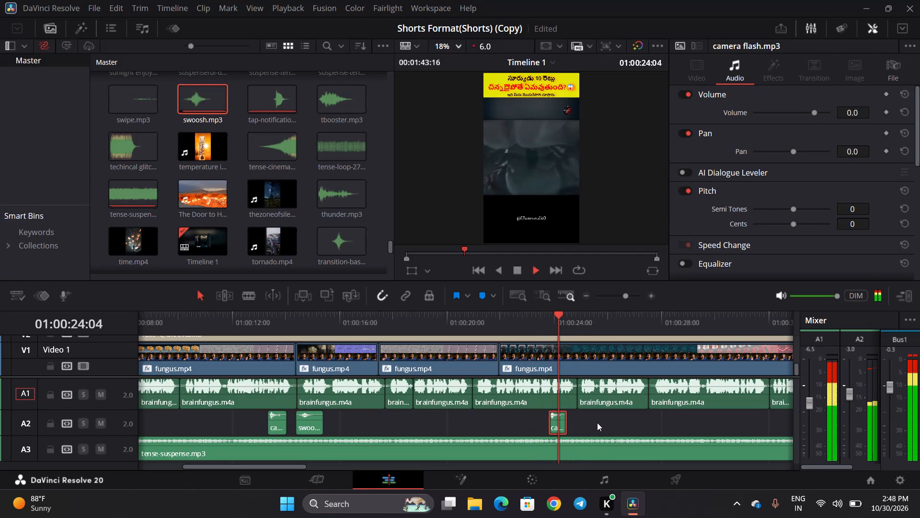
key("space")
key("space")
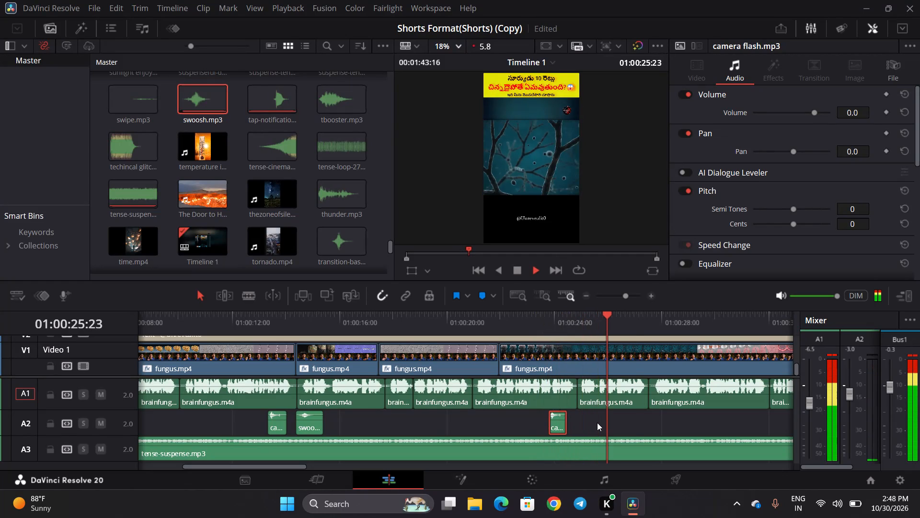
key("space")
key("space")
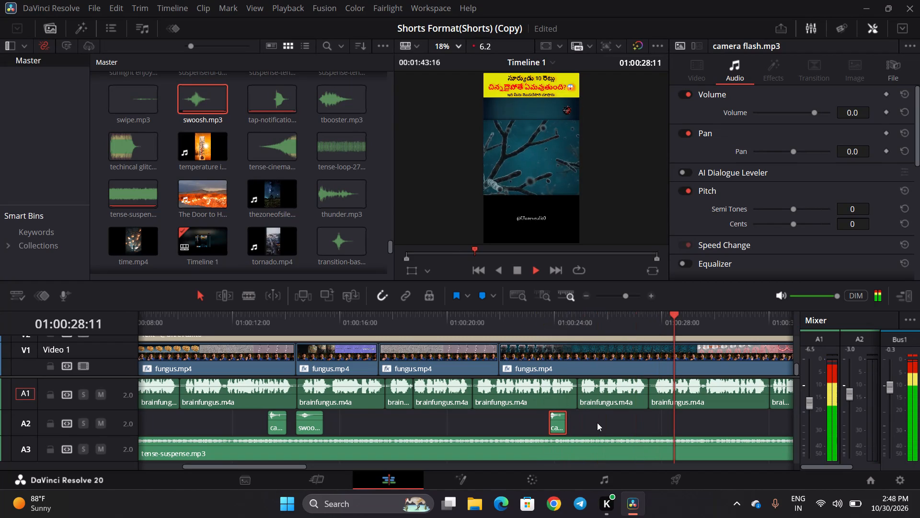
key("space")
key("space")
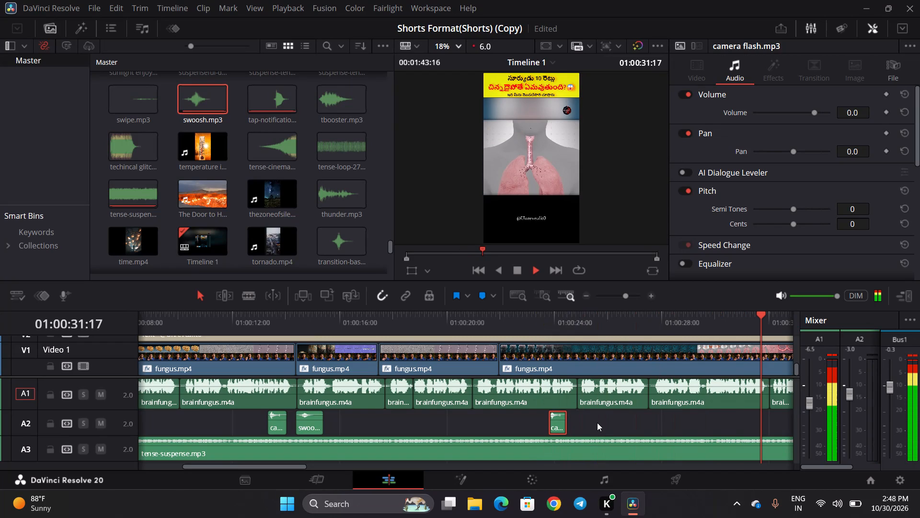
key("space")
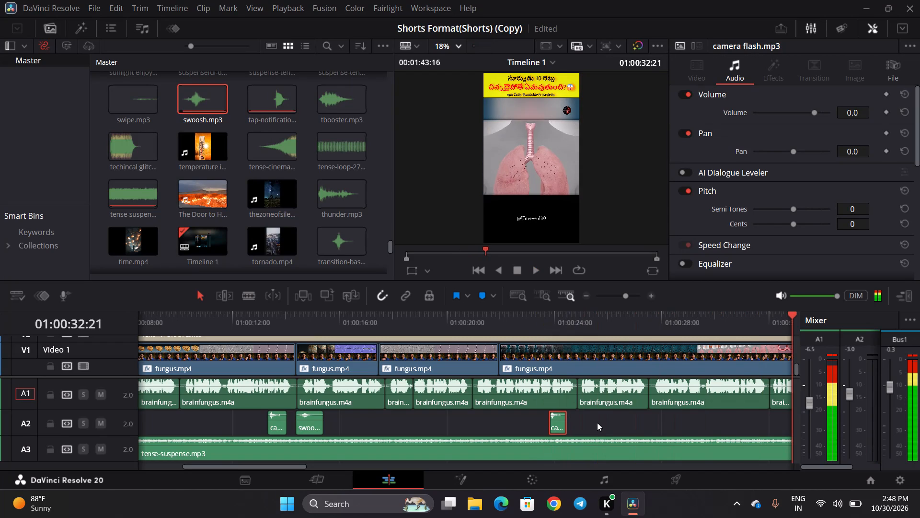
key("space")
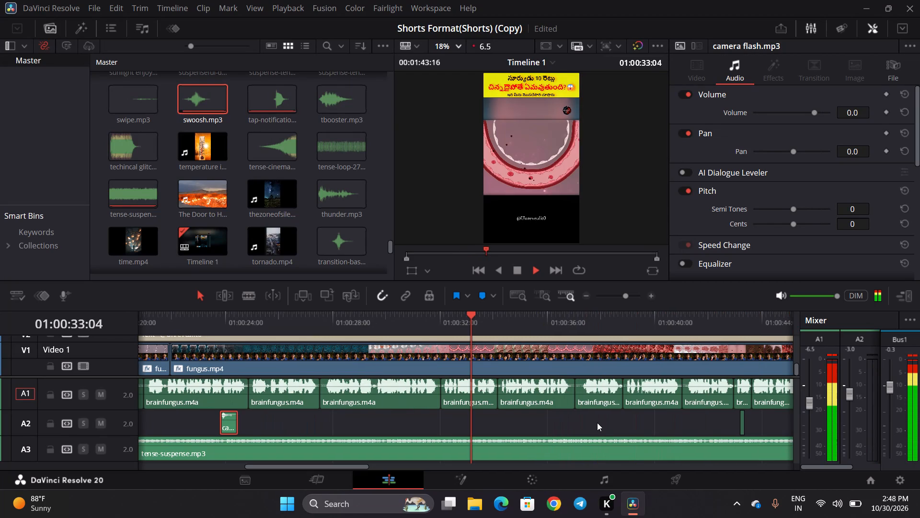
key("space")
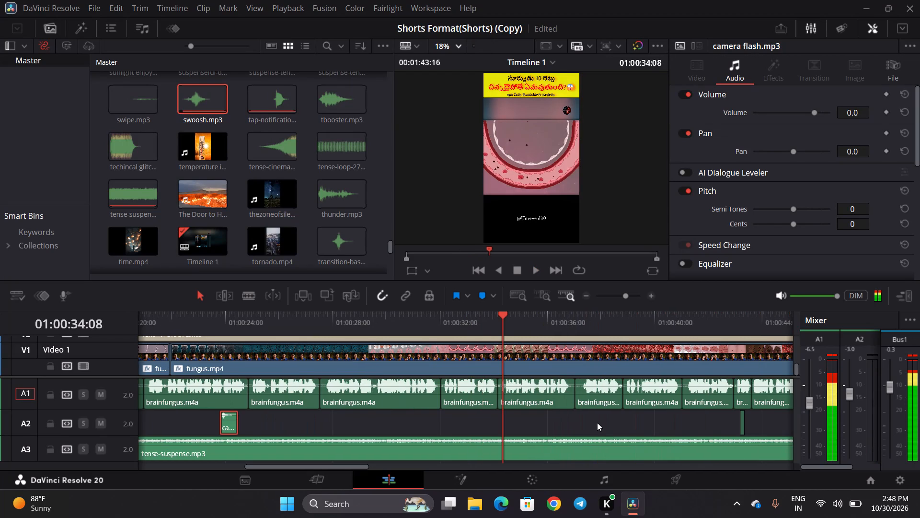
key("space")
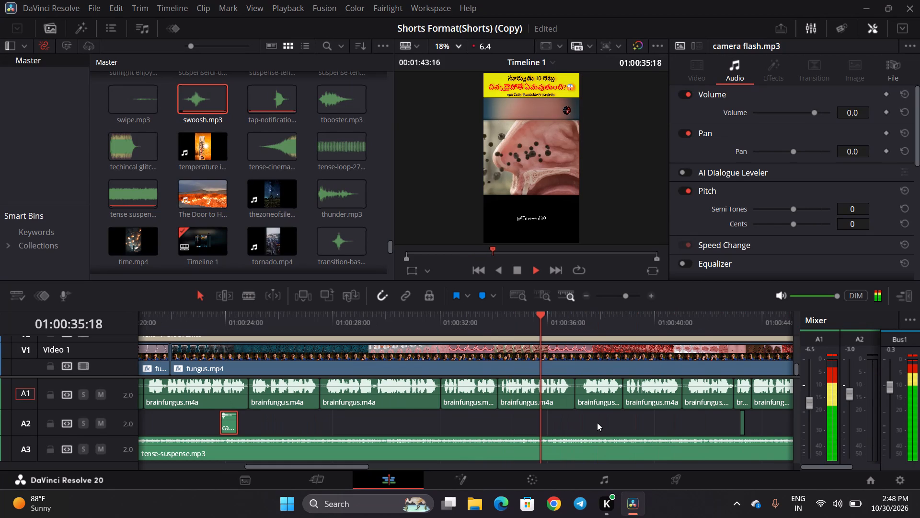
key("space")
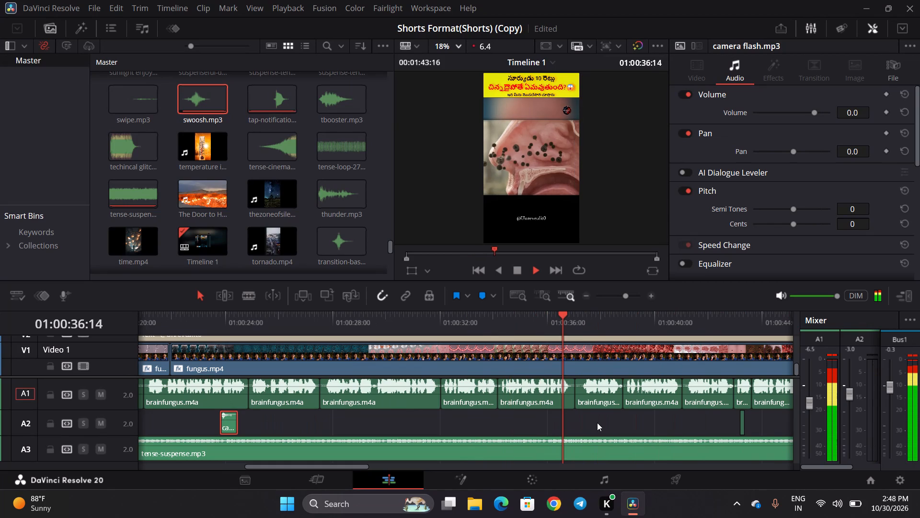
key("space")
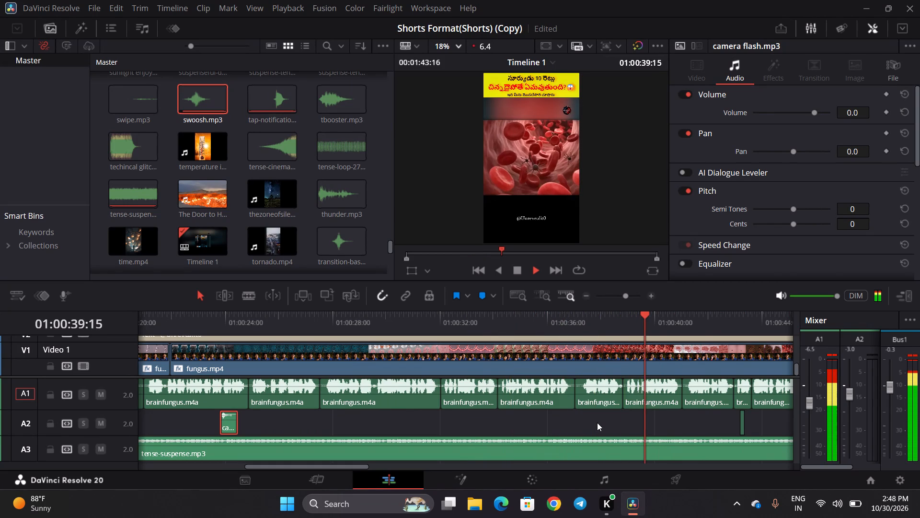
key("space")
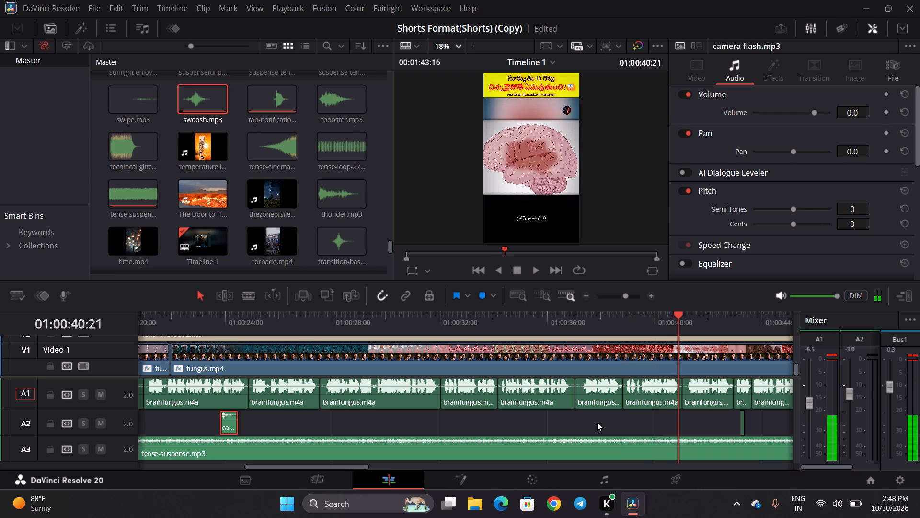
key("space")
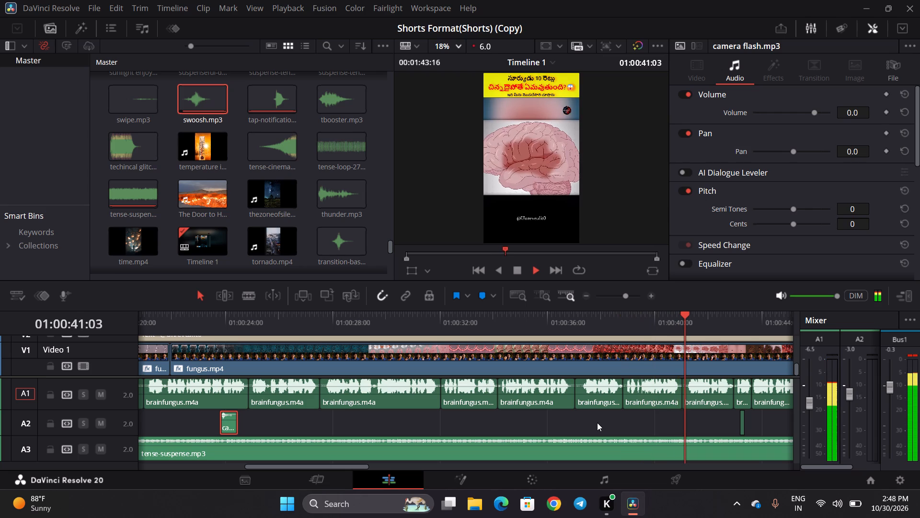
key("space")
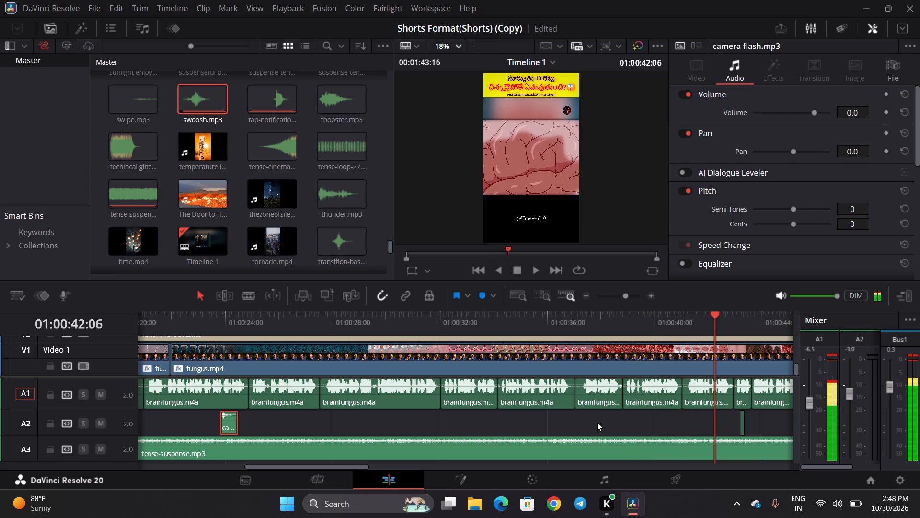
key("space")
key("space")
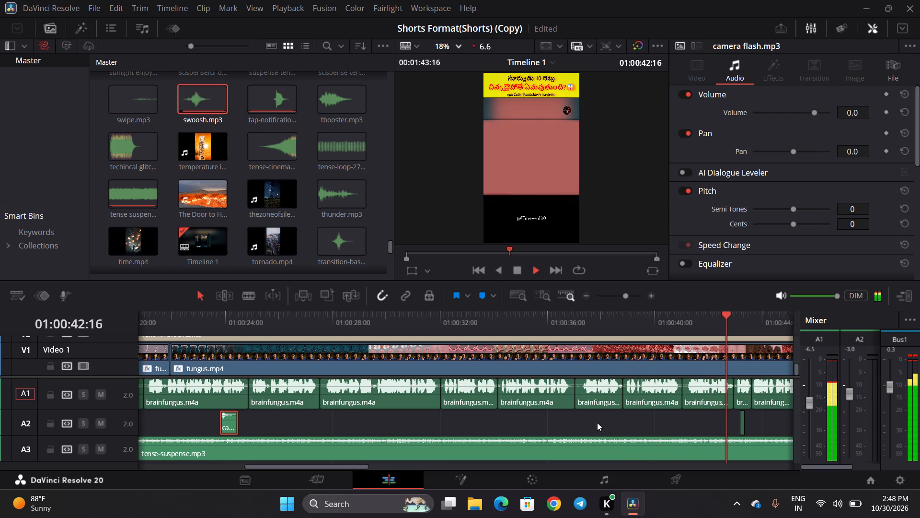
key("space")
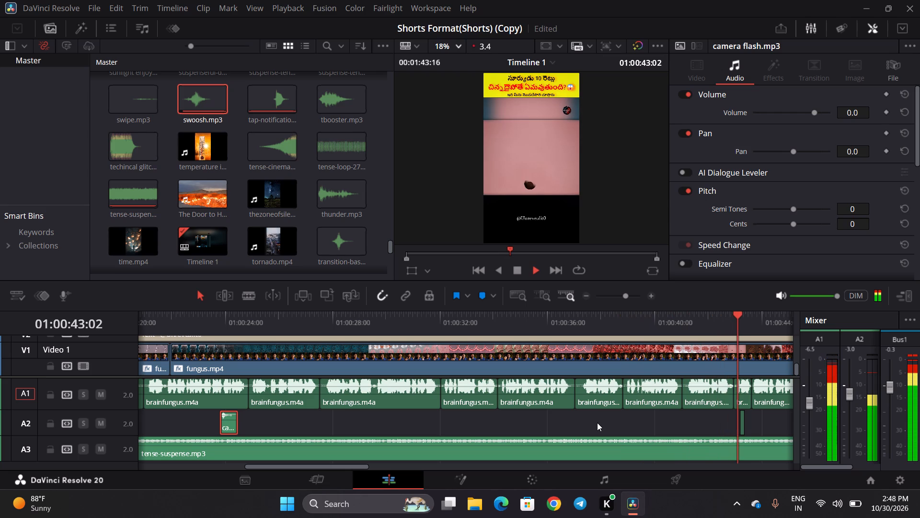
key("space")
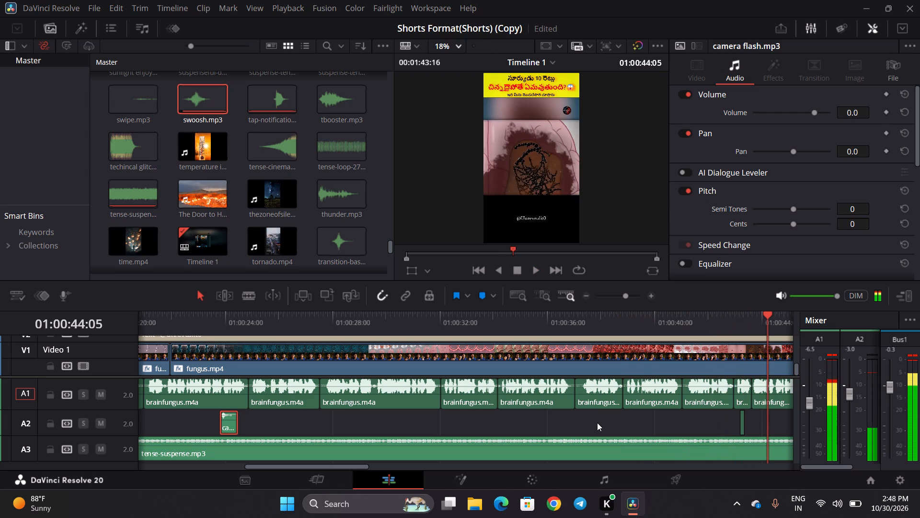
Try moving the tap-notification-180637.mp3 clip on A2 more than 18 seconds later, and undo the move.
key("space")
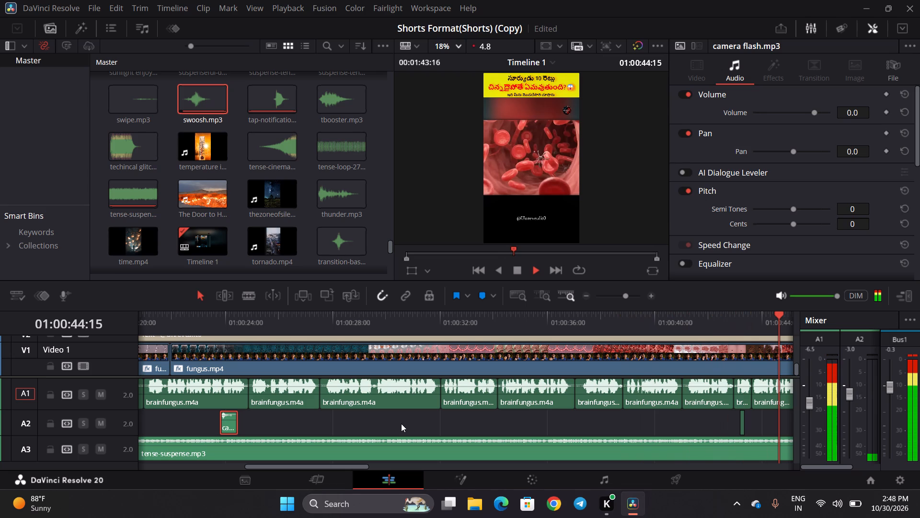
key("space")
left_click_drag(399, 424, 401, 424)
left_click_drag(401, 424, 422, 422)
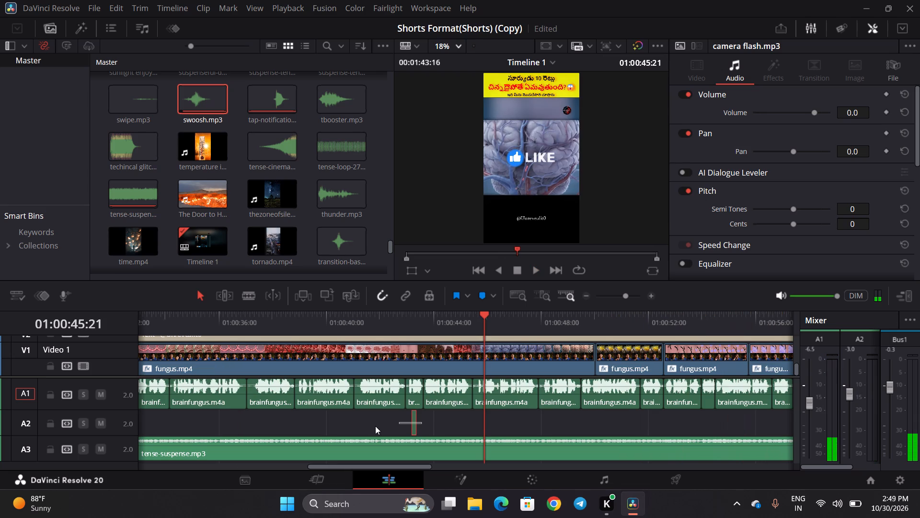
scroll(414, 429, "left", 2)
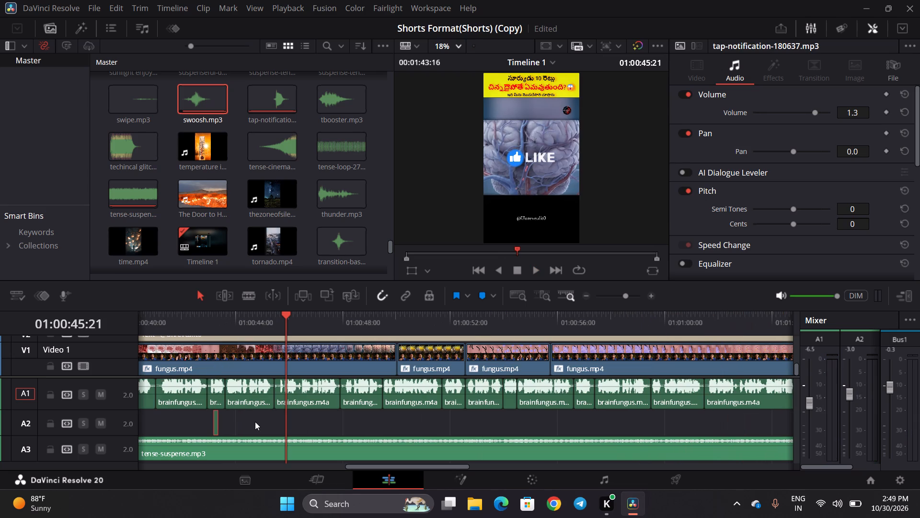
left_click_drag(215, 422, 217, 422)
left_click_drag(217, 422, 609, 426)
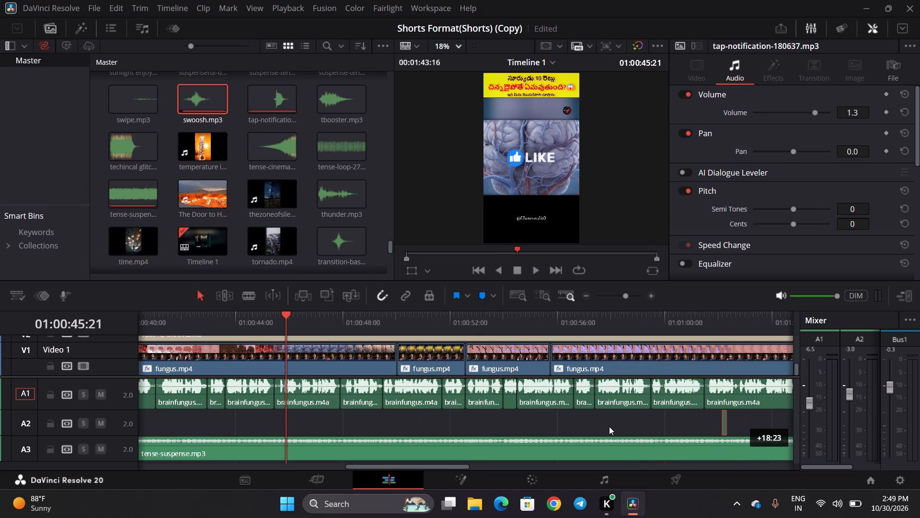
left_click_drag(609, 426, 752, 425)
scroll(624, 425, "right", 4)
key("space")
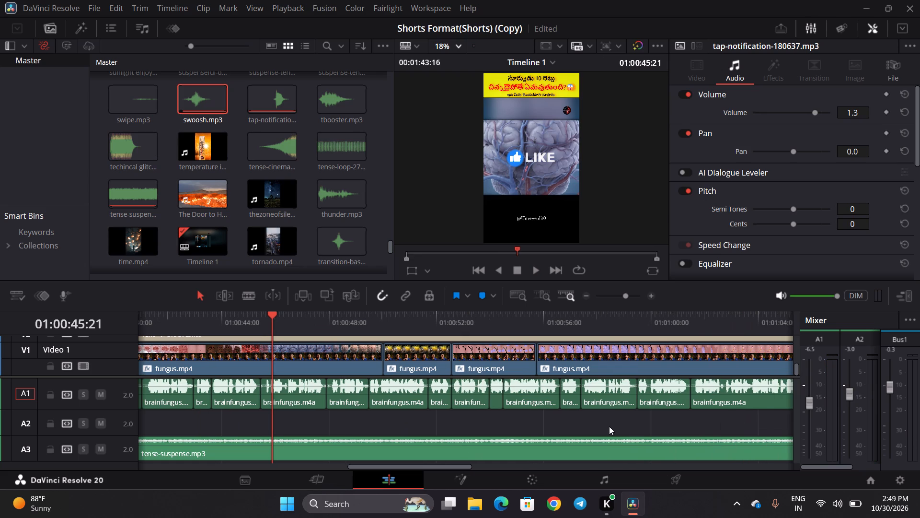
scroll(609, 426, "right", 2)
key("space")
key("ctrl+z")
Move the tap-notification-180637.mp3 clip 02:06 later on A2, beneath the like.mp4 clip, and check its timing by playback from 01:00:45:01.
scroll(355, 352, "up", 3)
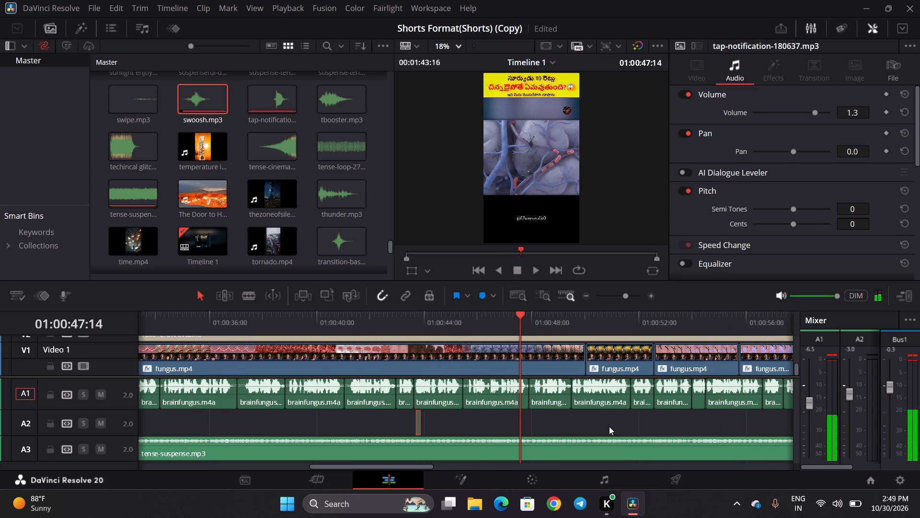
left_click_drag(404, 424, 470, 429)
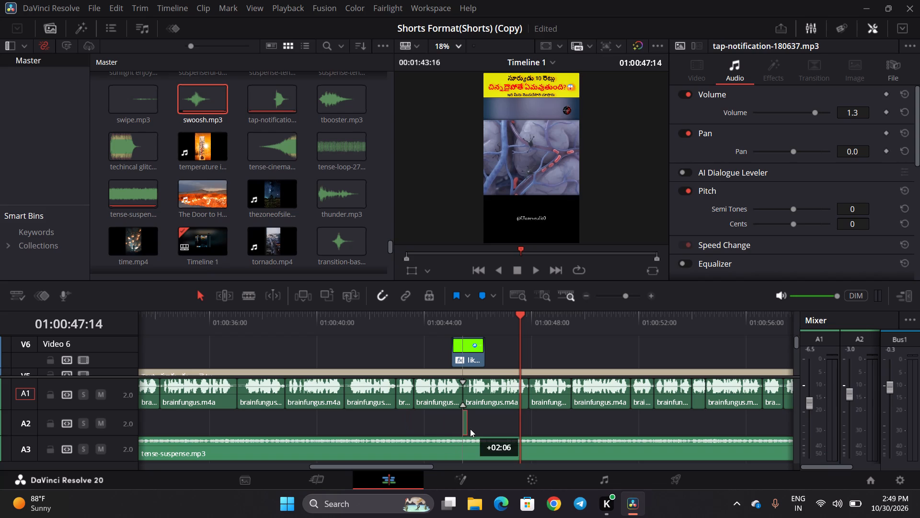
left_click(453, 309)
left_click(452, 315)
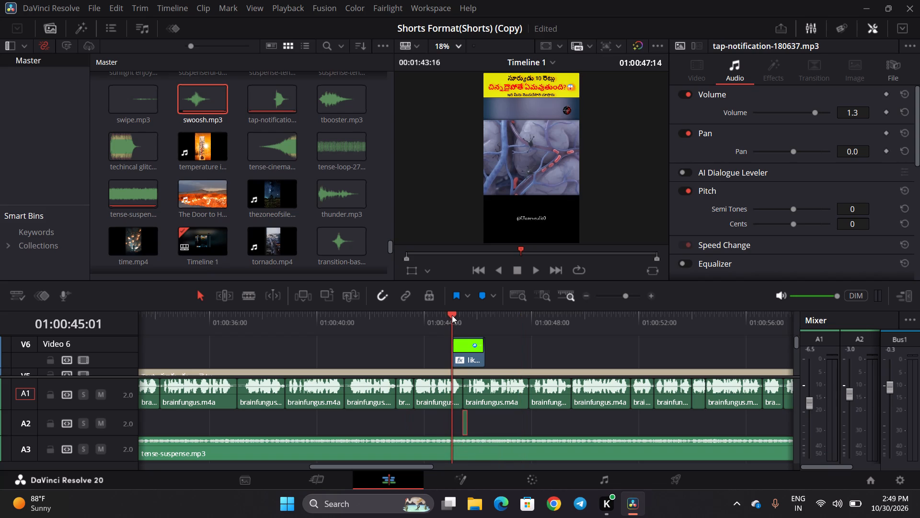
key("space")
key("space")
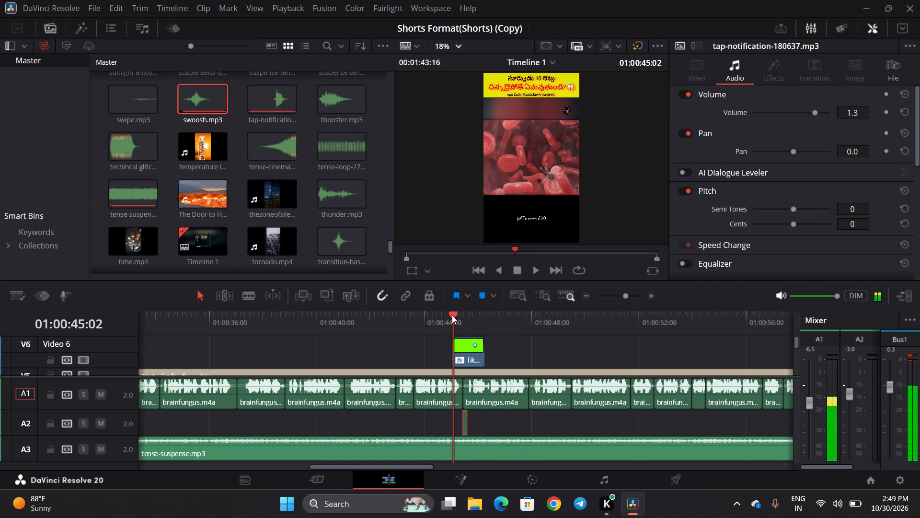
key("space")
key("space")
key("space")
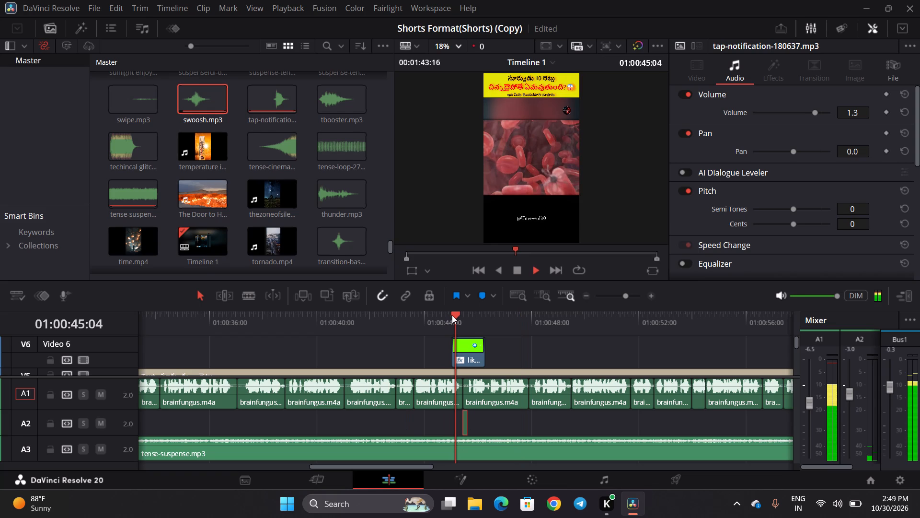
key("space")
key("space")
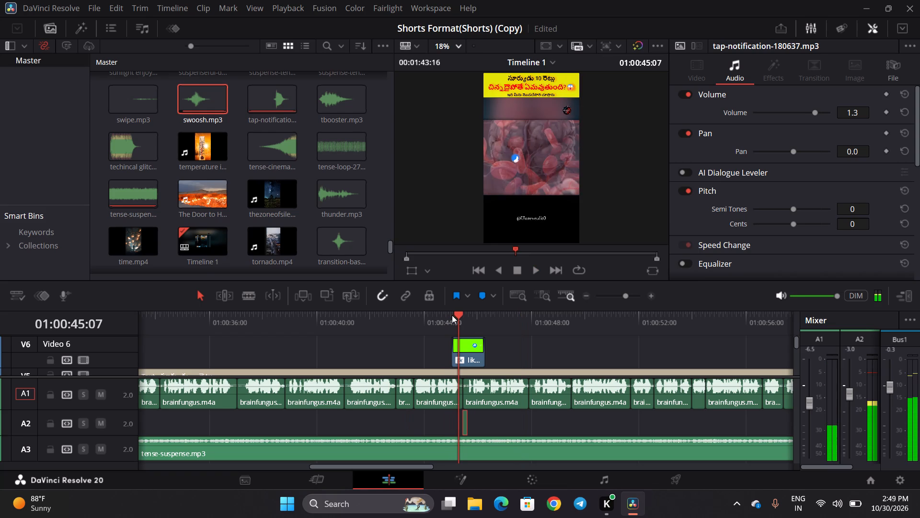
key("space")
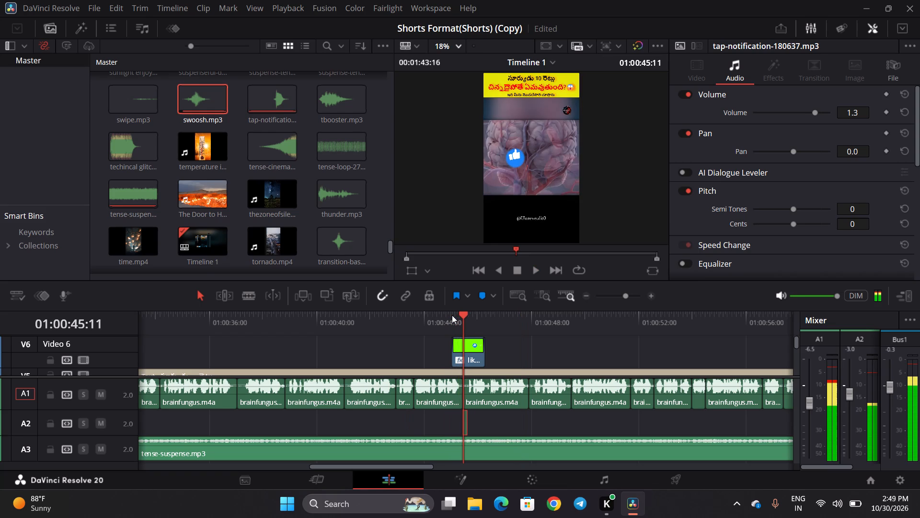
key("space")
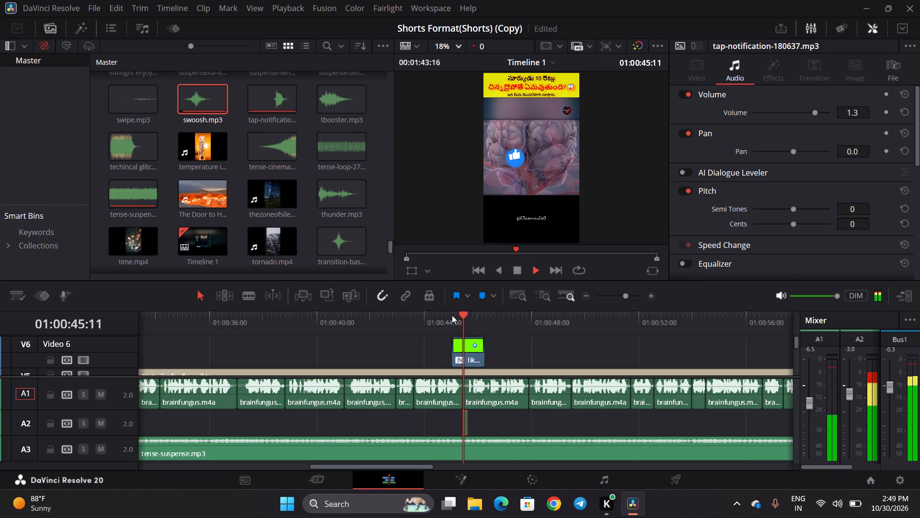
key("space")
Shift the tap-notification-180637.mp3 clip slightly later in small moves to start at about 01:00:45:18 on A2, checking its timing by playback.
left_click_drag(463, 428, 482, 432)
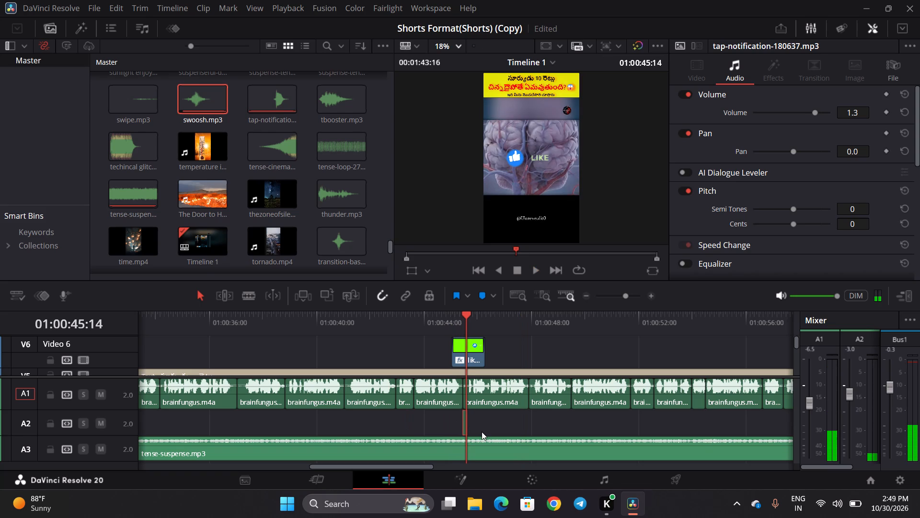
left_click_drag(482, 432, 472, 432)
left_click(495, 427)
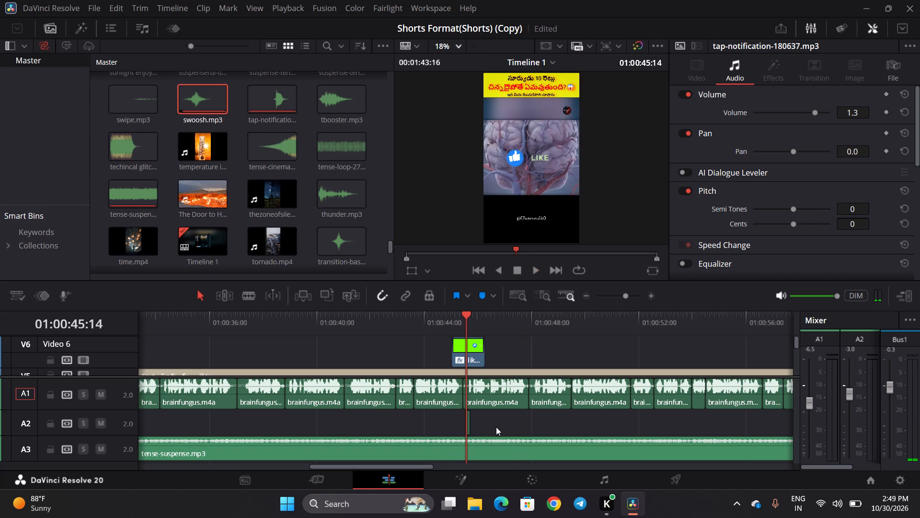
key("space")
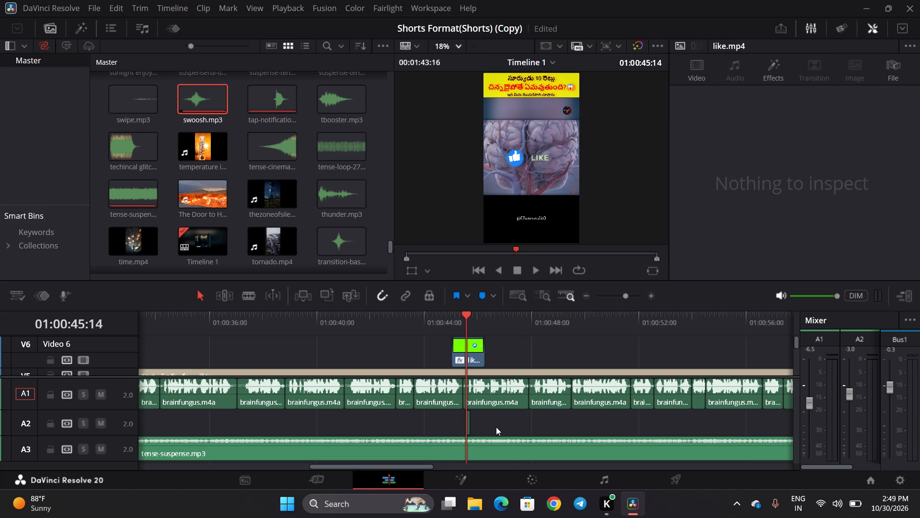
key("space")
left_click_drag(466, 423, 478, 425)
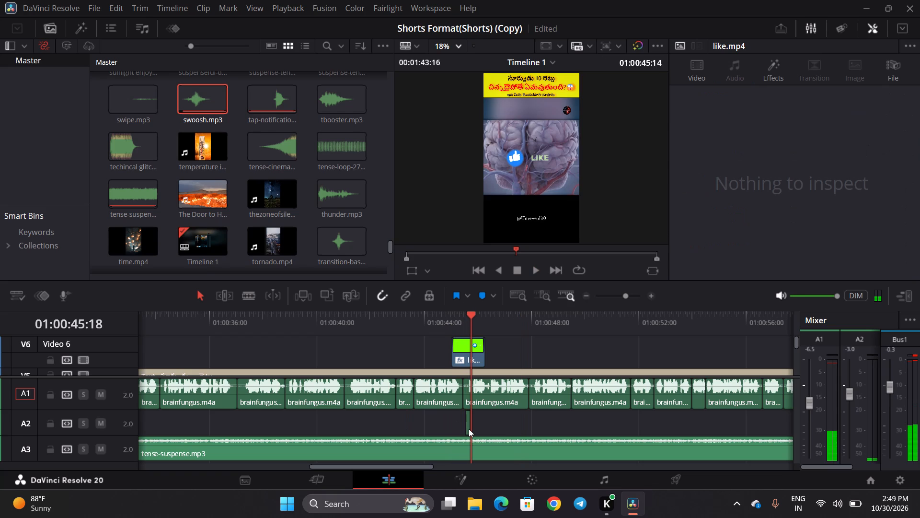
left_click(469, 429)
left_click_drag(469, 429, 479, 431)
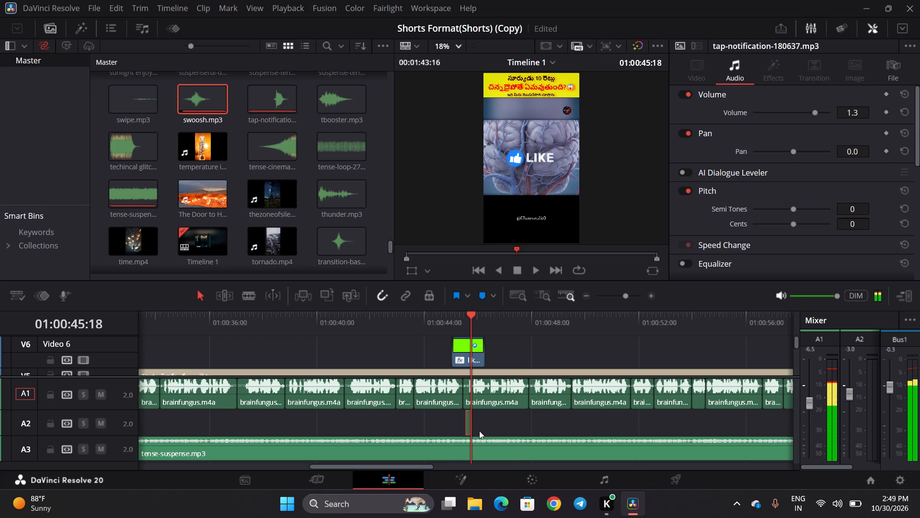
left_click_drag(479, 431, 478, 431)
left_click(489, 425)
key("space")
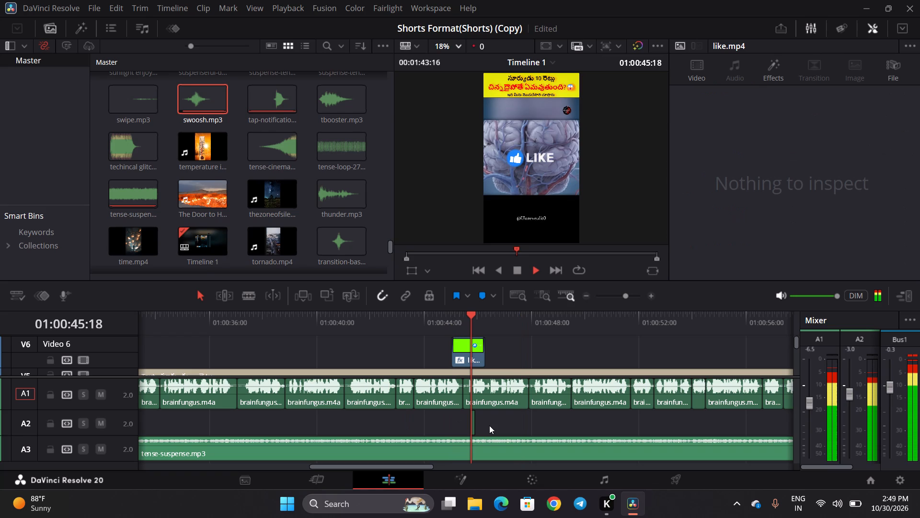
key("space")
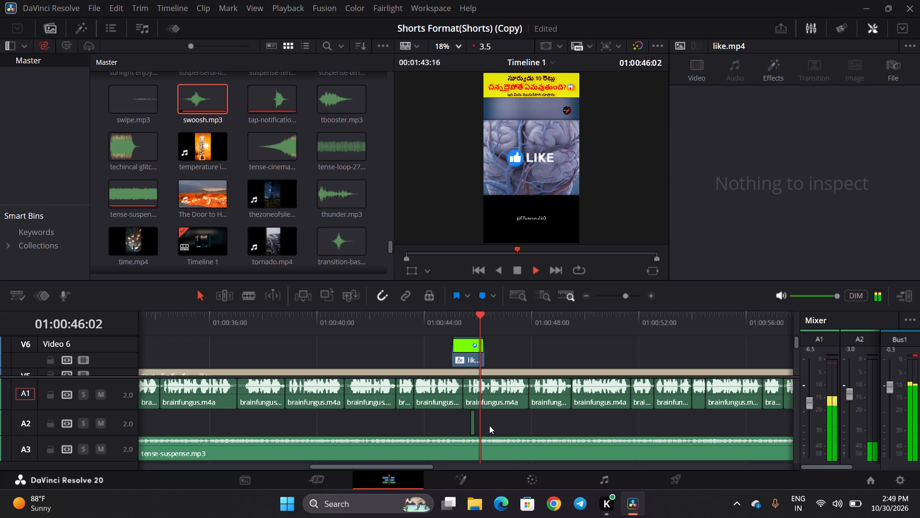
Play from 01:00:46:02 to 01:01:00:06 in short stretches to check where further sound effects suit the visuals.
key("space")
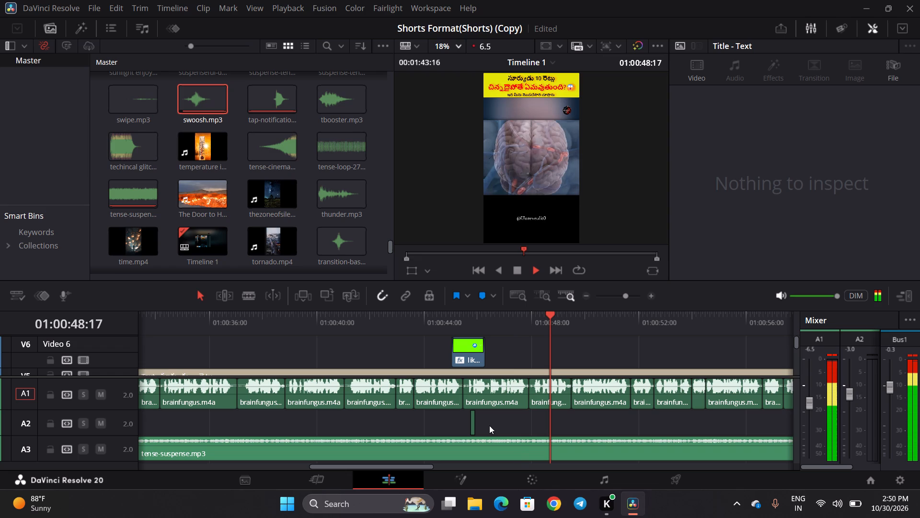
key("space")
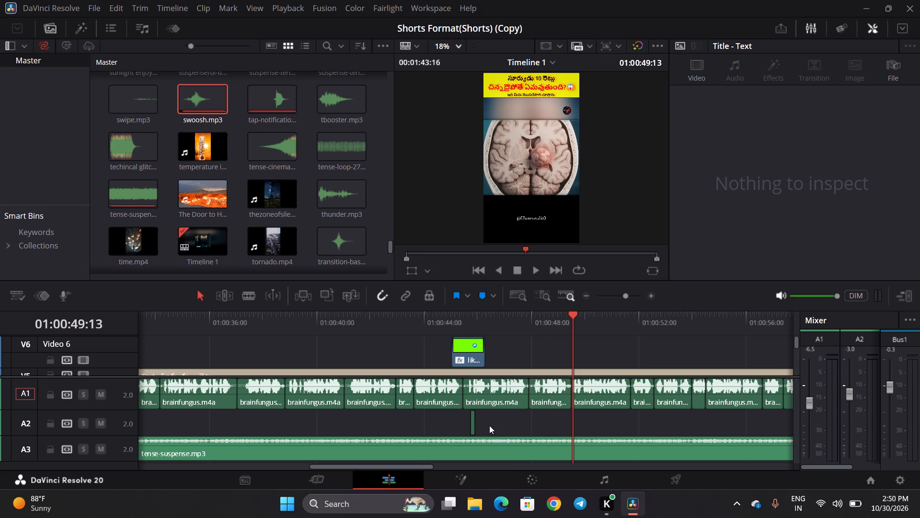
key("space")
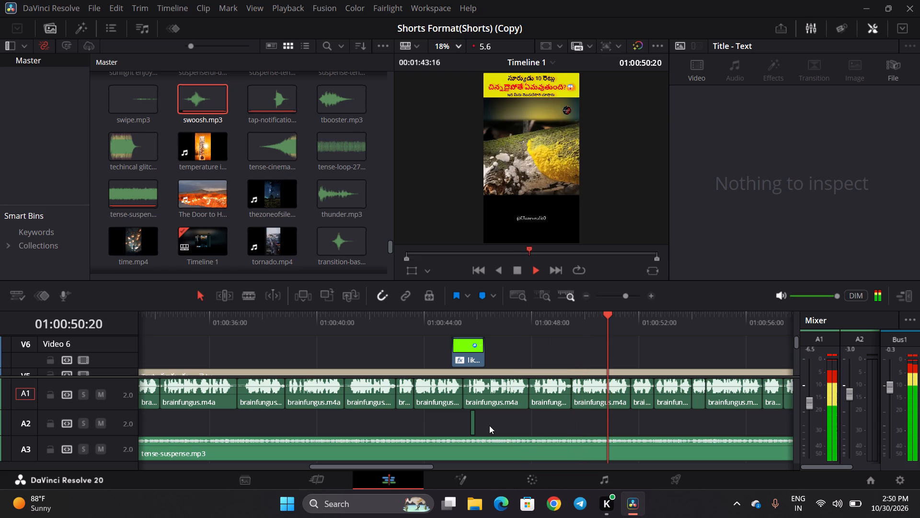
key("space")
key("space")
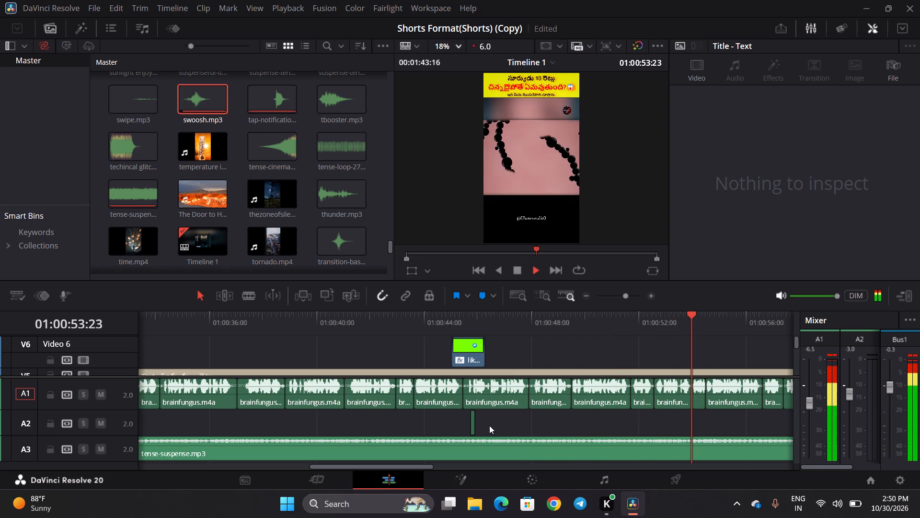
key("space")
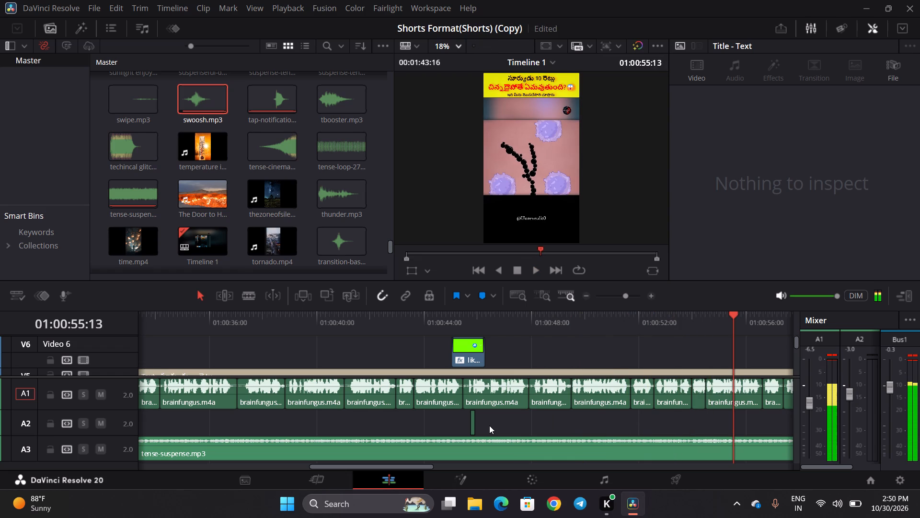
key("space")
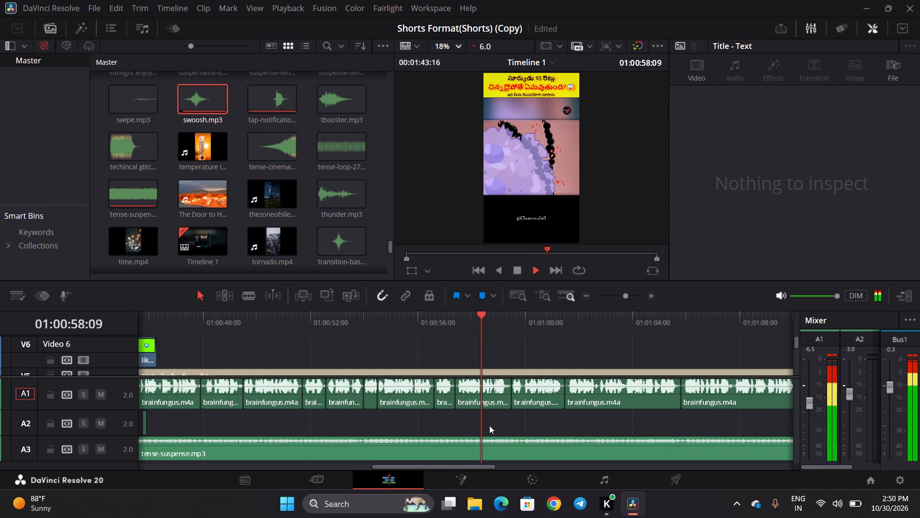
key("space")
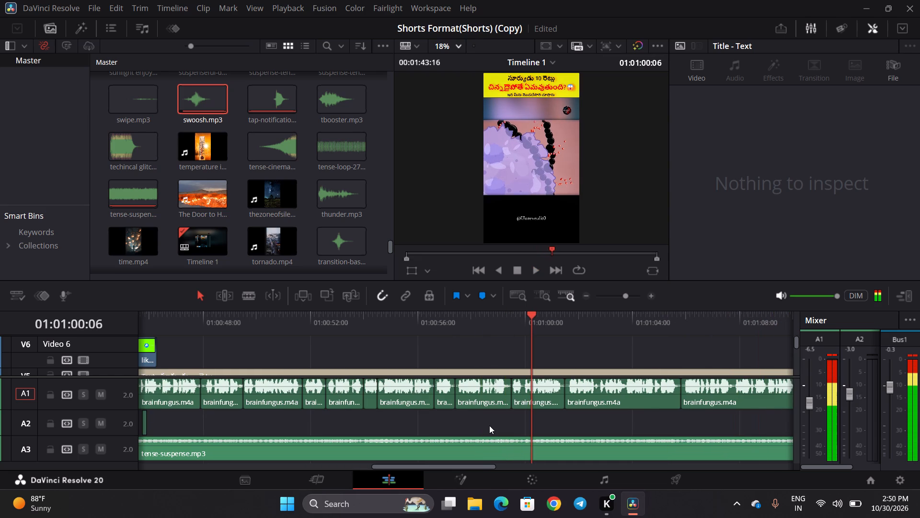
Play from about 01:01:10 to 01:01:42:11, past the subscribeyt.mp4 clip and into the Fade On title, to check the sound.
scroll(489, 425, "left", 1)
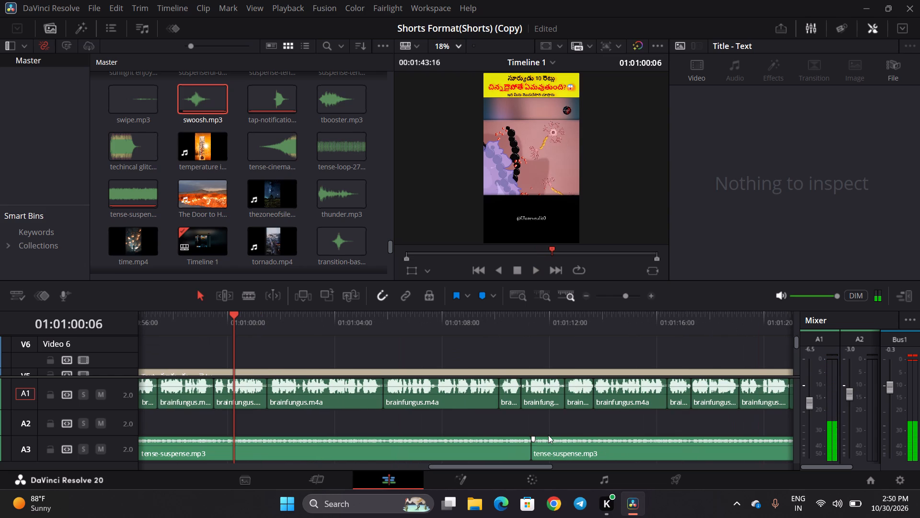
left_click(503, 329)
key("space")
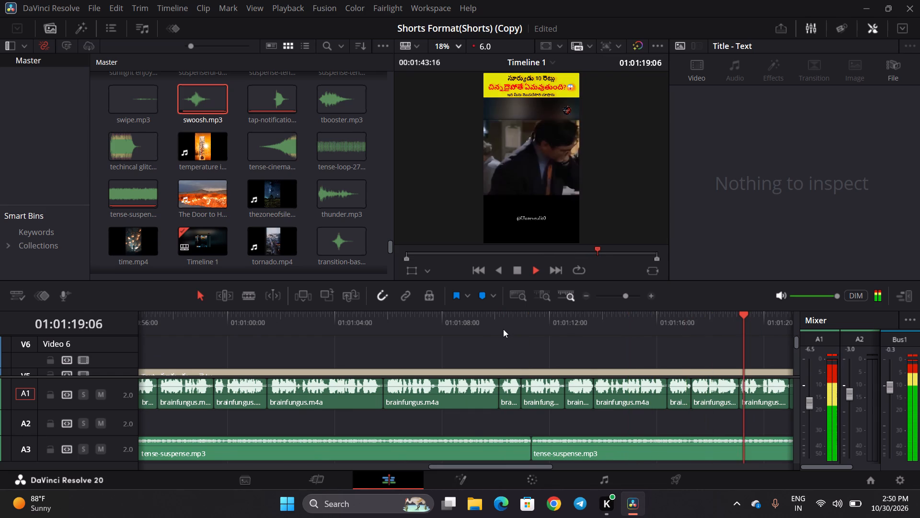
key("space")
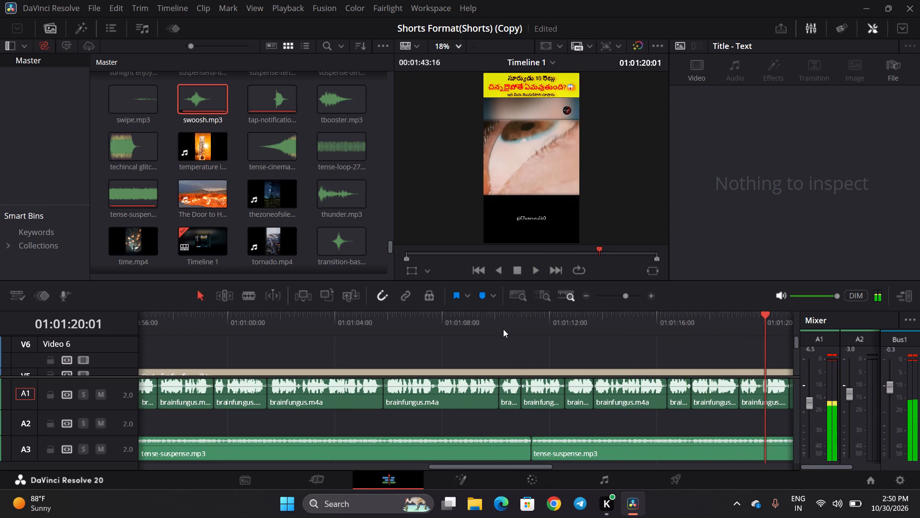
key("space")
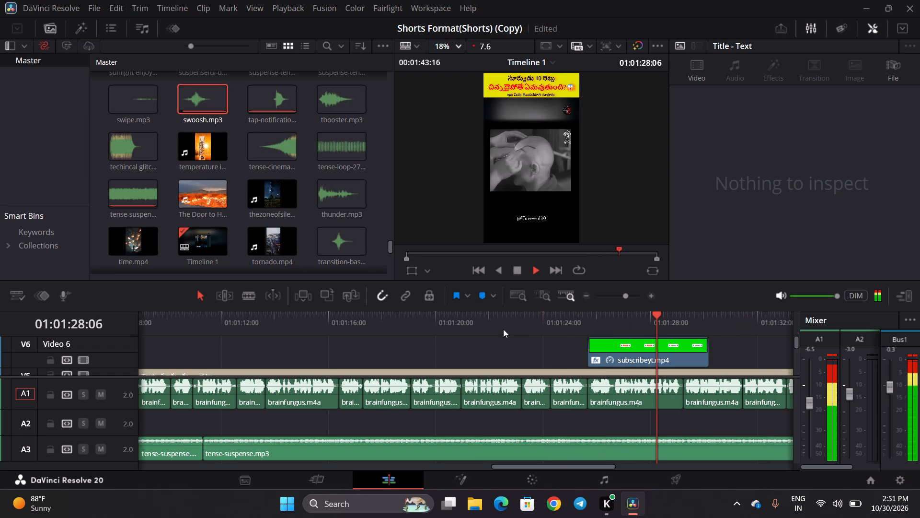
key("space")
key("space")
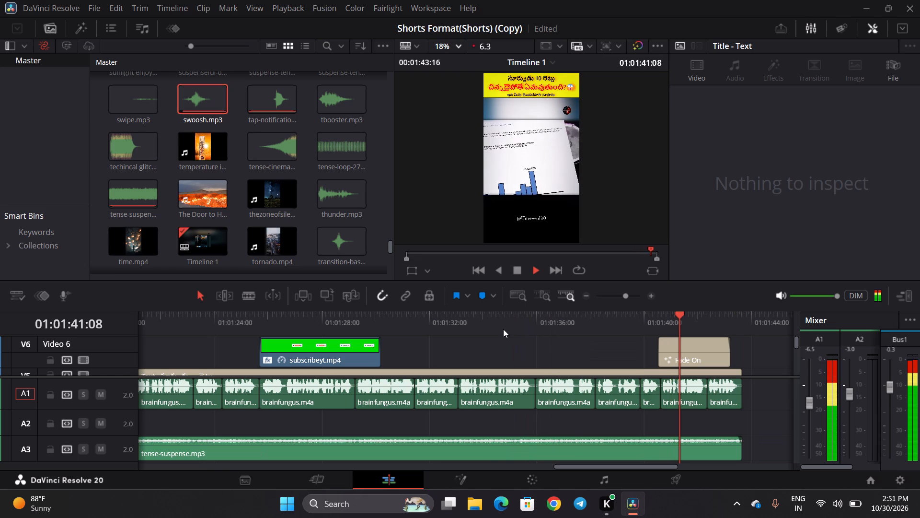
key("space")
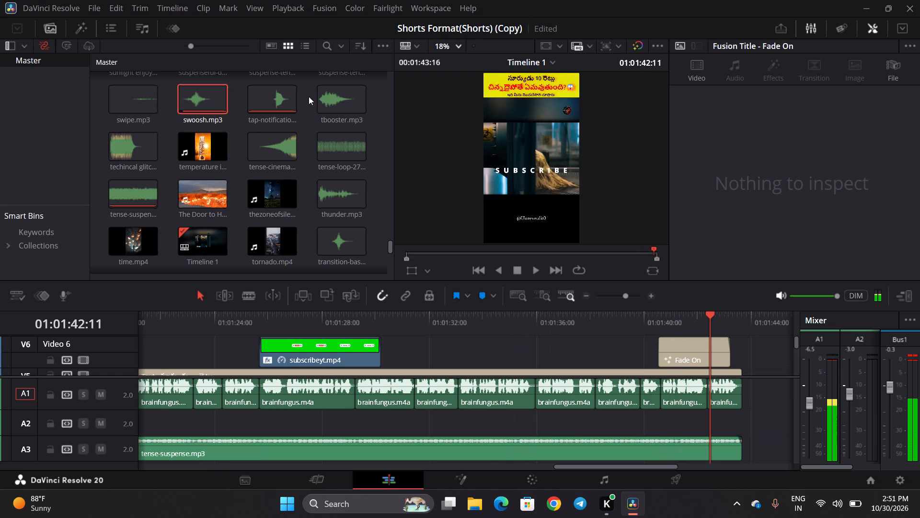
Preview tbooster.mp3, place it on A2 starting at about 01:01:39:06 before the Fade On title, and check it by playback.
key("space")
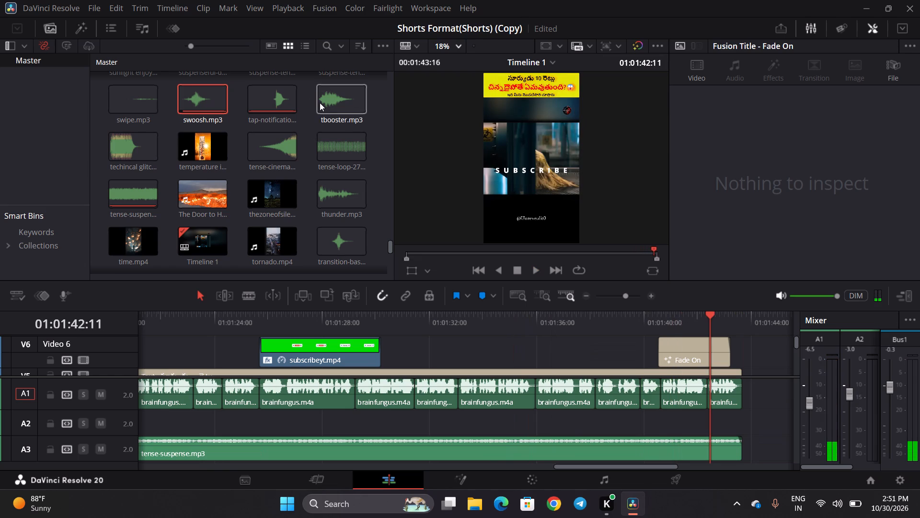
key("space")
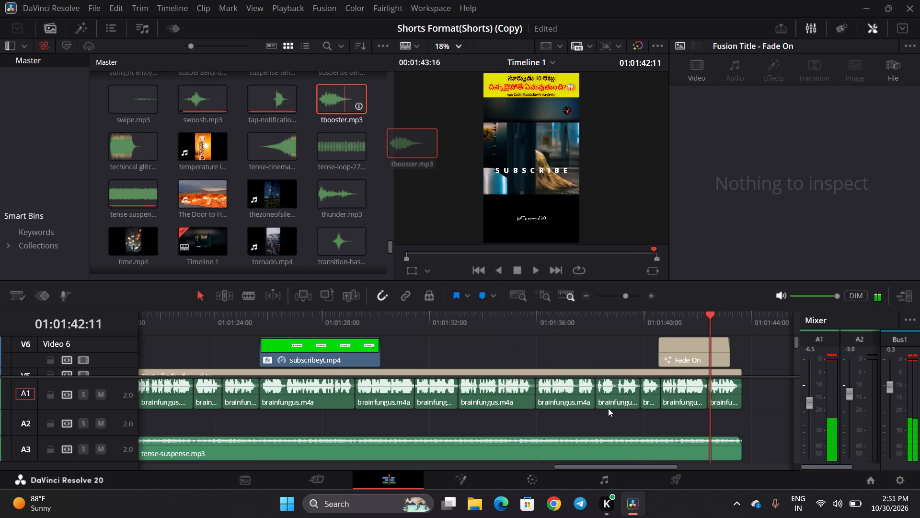
left_click(620, 323)
key("space")
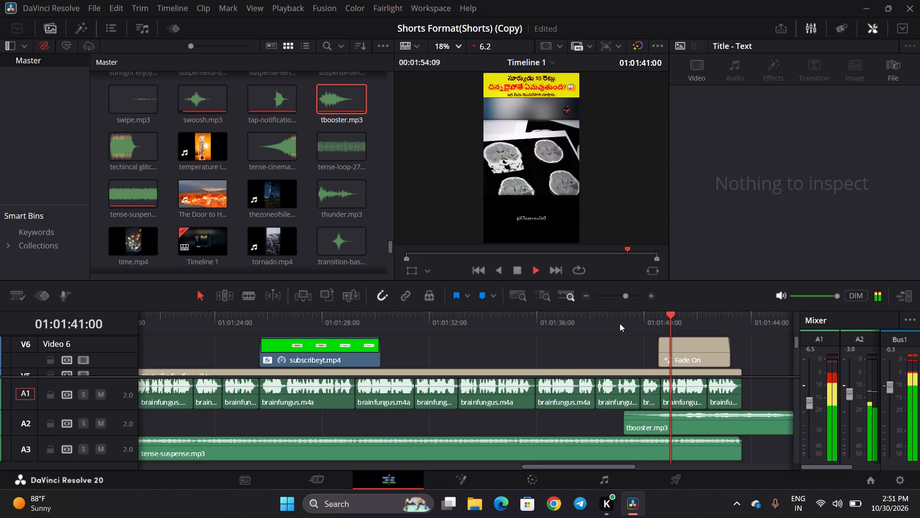
key("space")
key("space")
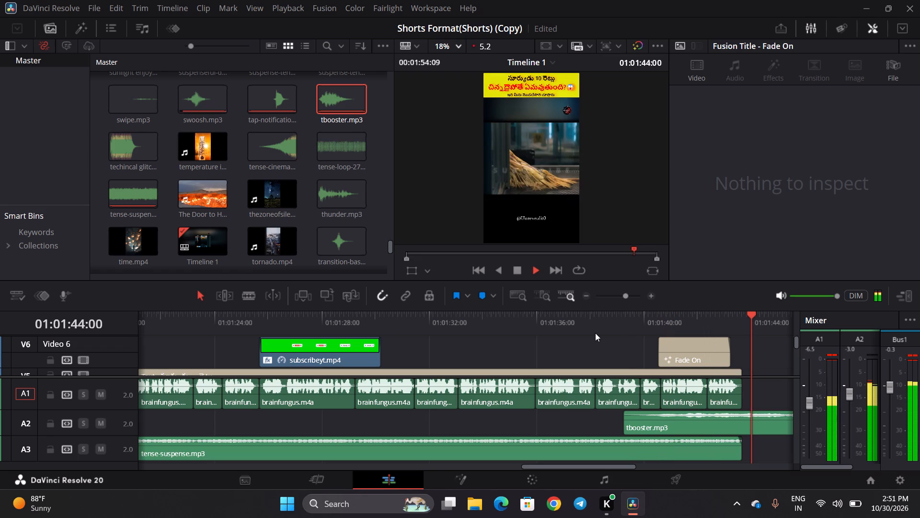
key("space")
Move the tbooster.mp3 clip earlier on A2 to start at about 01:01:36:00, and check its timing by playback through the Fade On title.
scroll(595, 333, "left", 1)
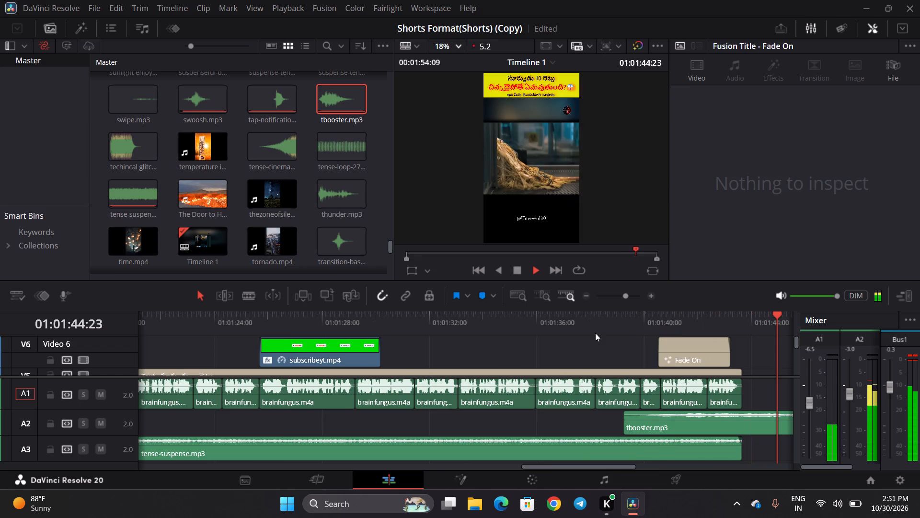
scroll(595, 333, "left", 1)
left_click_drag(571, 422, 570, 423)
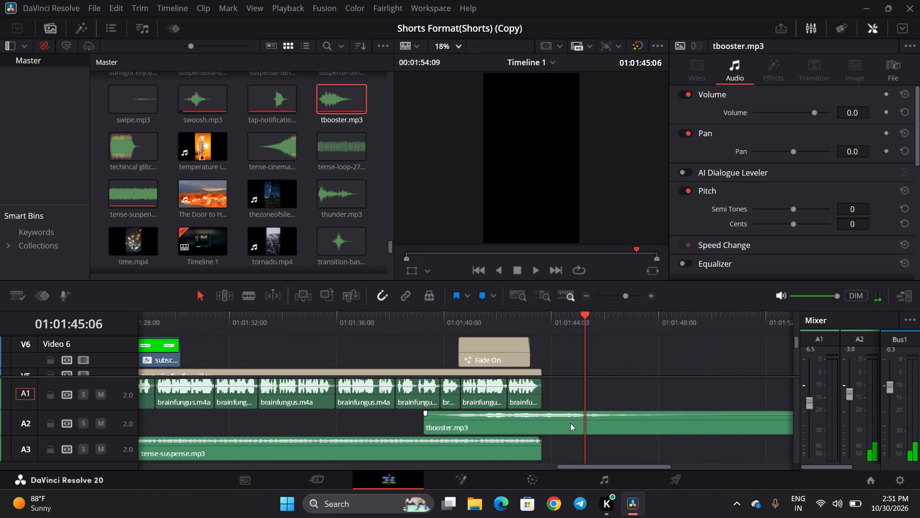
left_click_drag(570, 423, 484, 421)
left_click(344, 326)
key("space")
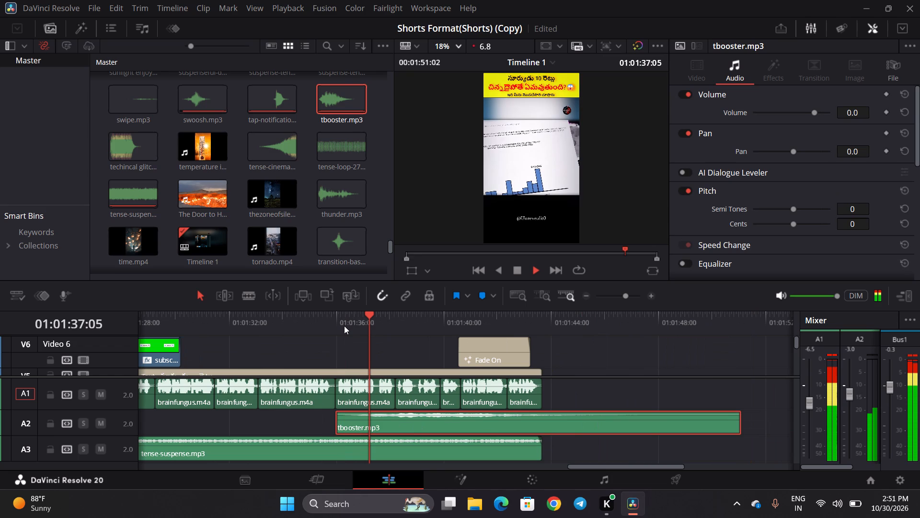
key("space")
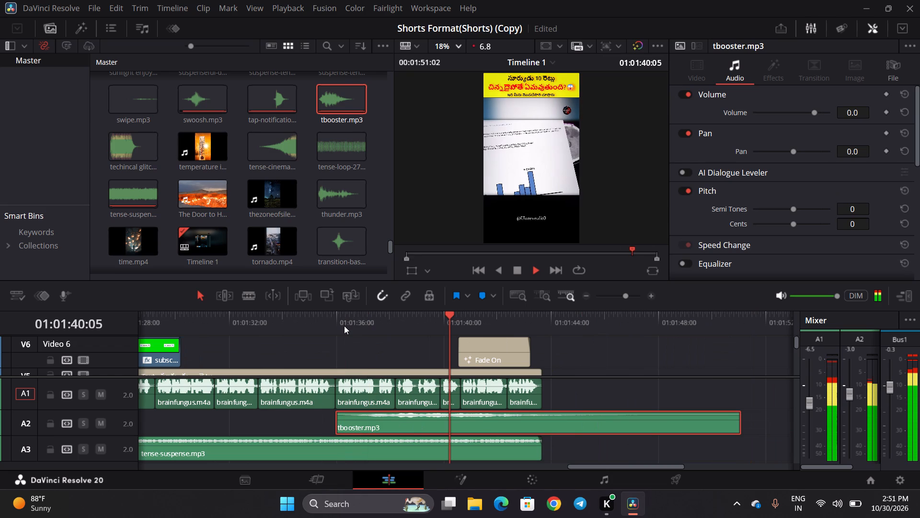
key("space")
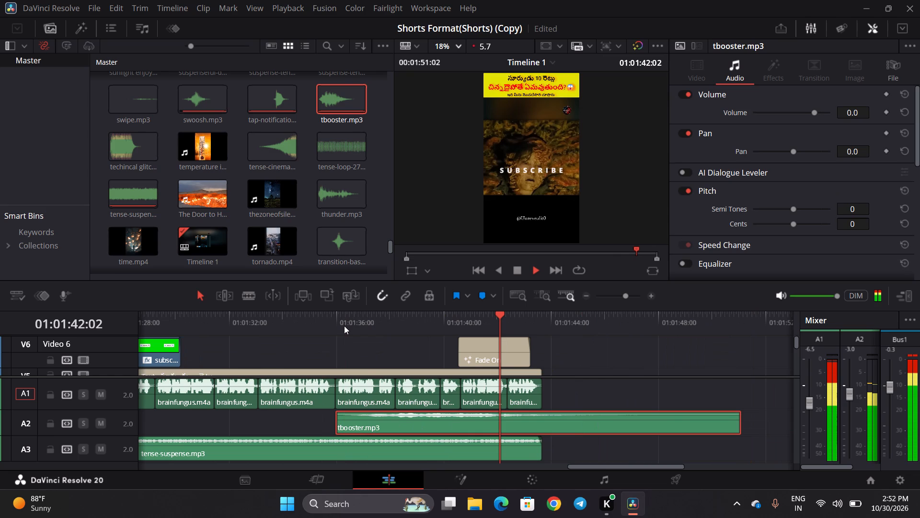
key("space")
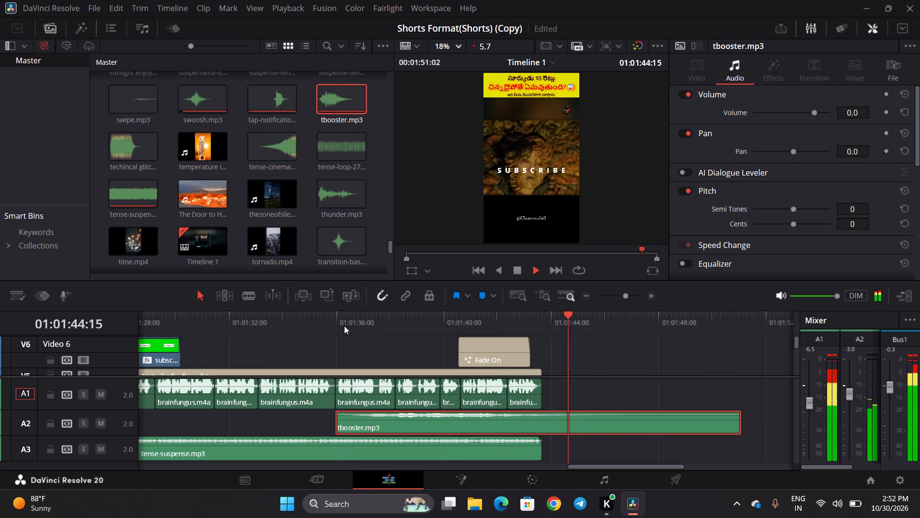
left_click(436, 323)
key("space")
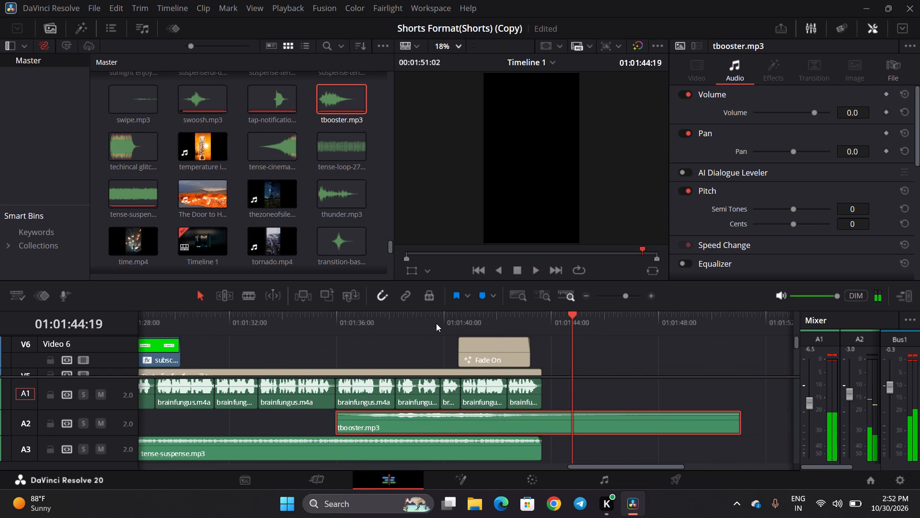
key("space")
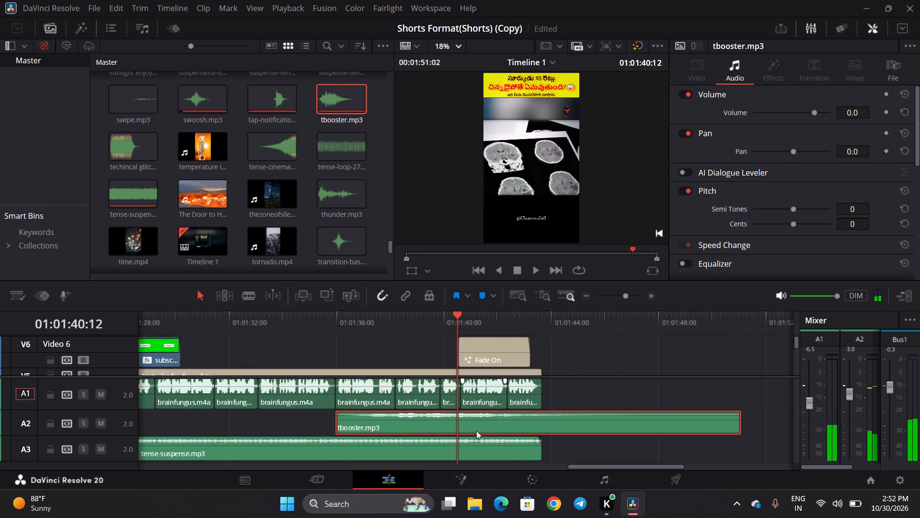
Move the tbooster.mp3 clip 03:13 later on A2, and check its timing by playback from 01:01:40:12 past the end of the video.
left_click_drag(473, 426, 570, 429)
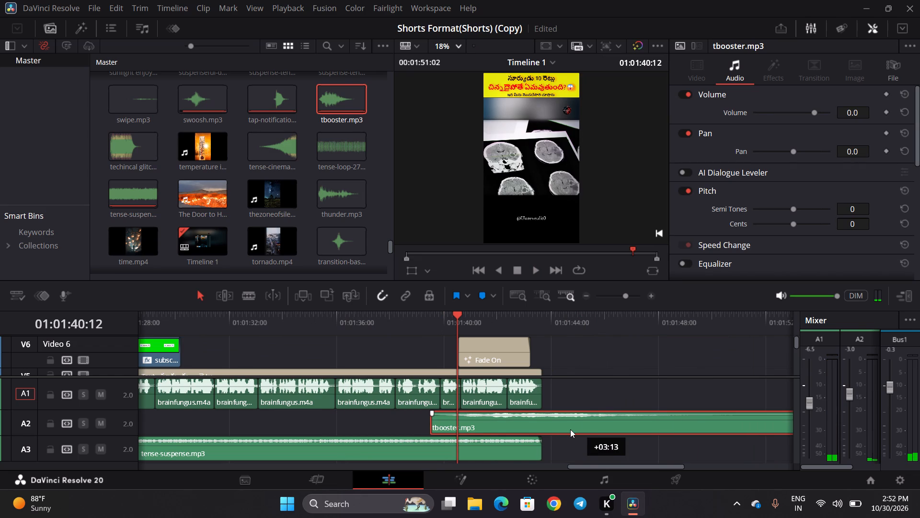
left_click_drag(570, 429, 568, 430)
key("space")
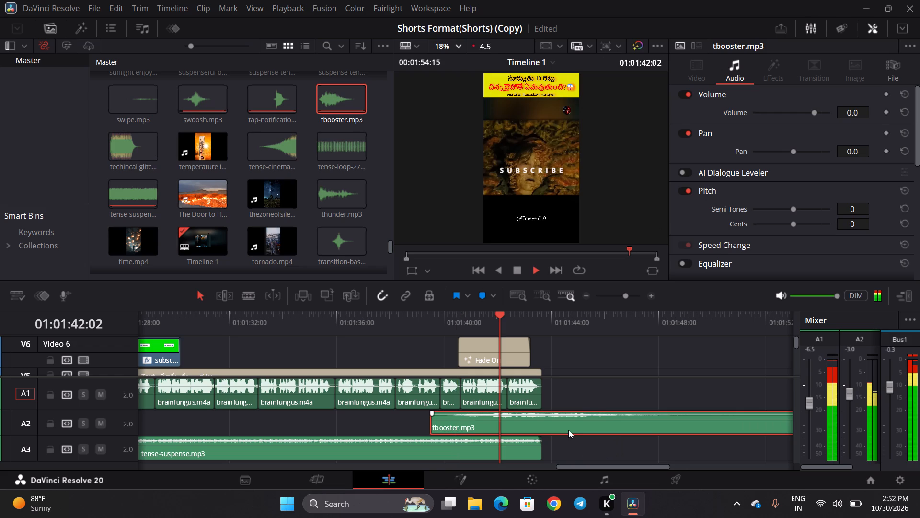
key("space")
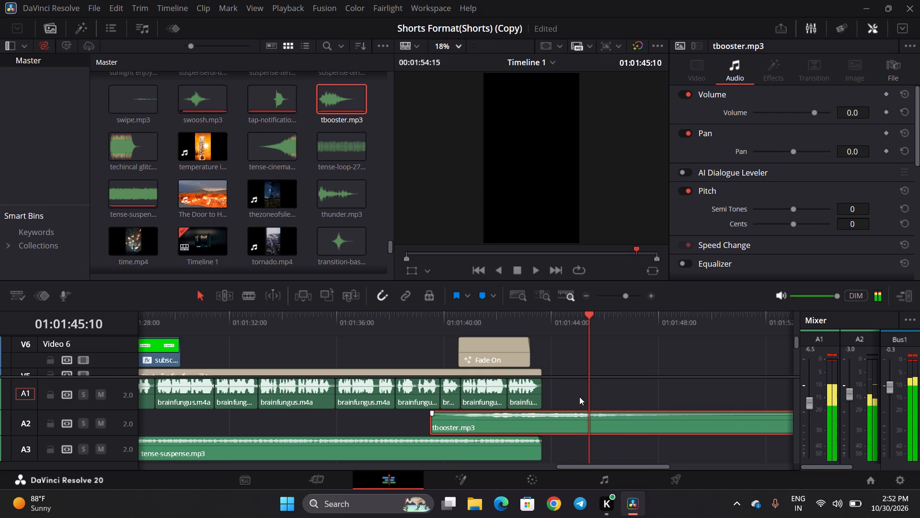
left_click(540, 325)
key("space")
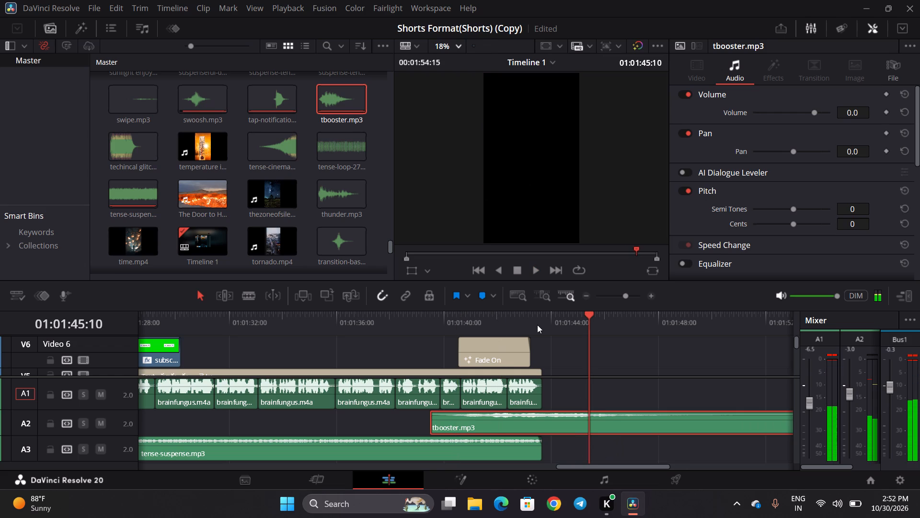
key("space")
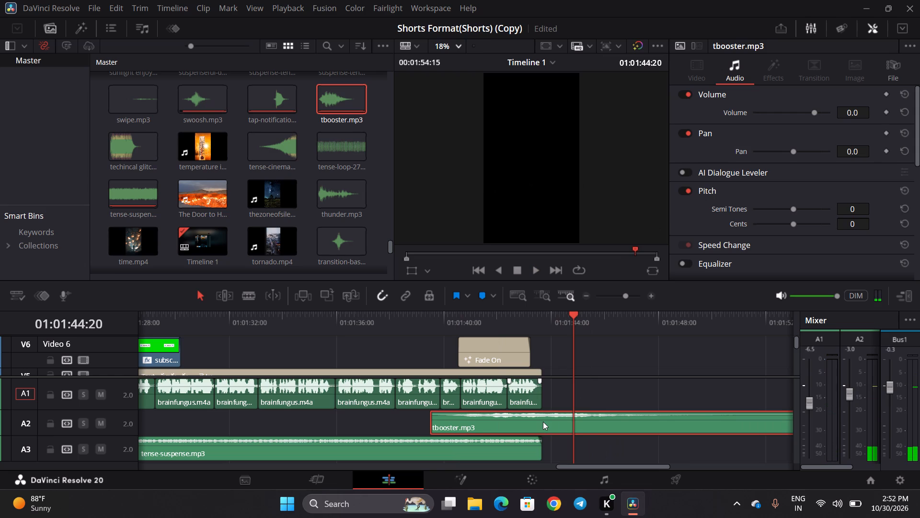
Move the tbooster.mp3 clip earlier on A2 to start at about 01:01:38:06, and check its timing by brief playback.
left_click_drag(543, 423, 531, 421)
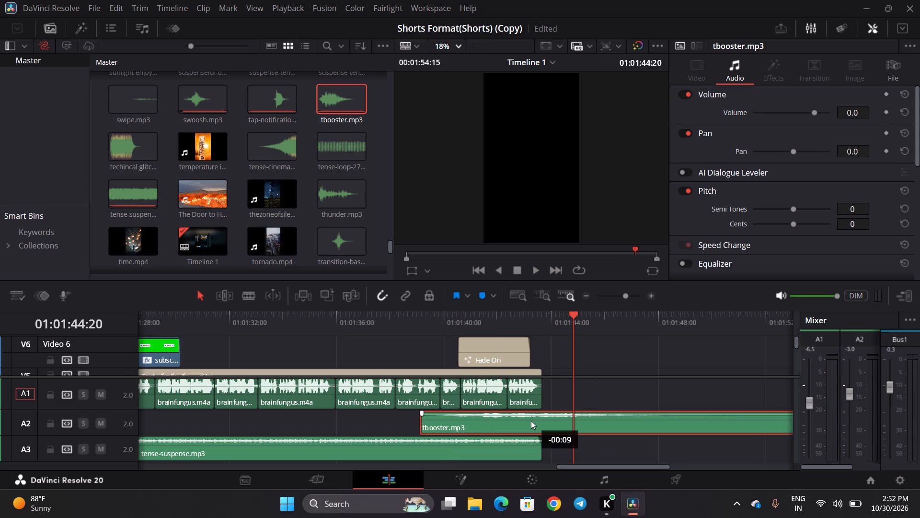
left_click_drag(531, 421, 510, 416)
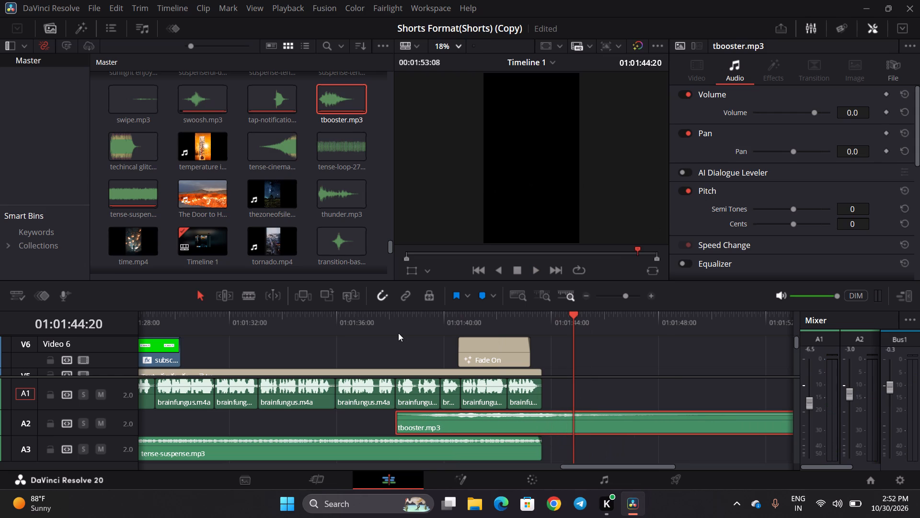
left_click(395, 331)
key("space")
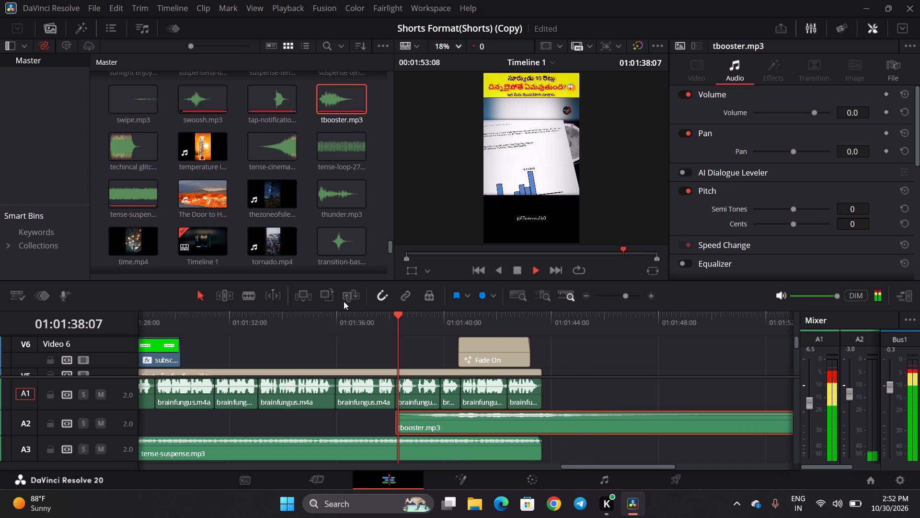
key("space")
Split tbooster.mp3 on A2 at about 01:01:44:04, just past the end of the video, and delete the part after the cut.
left_click(248, 294)
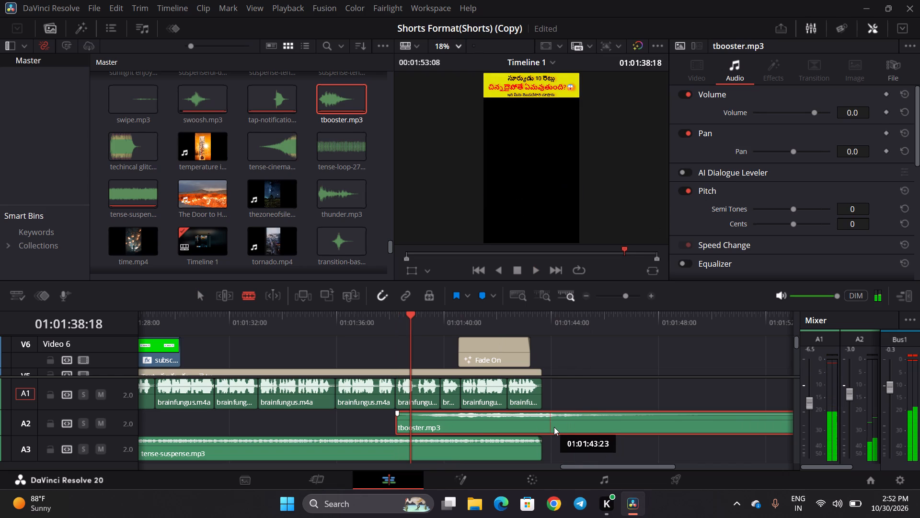
left_click(556, 427)
left_click(196, 294)
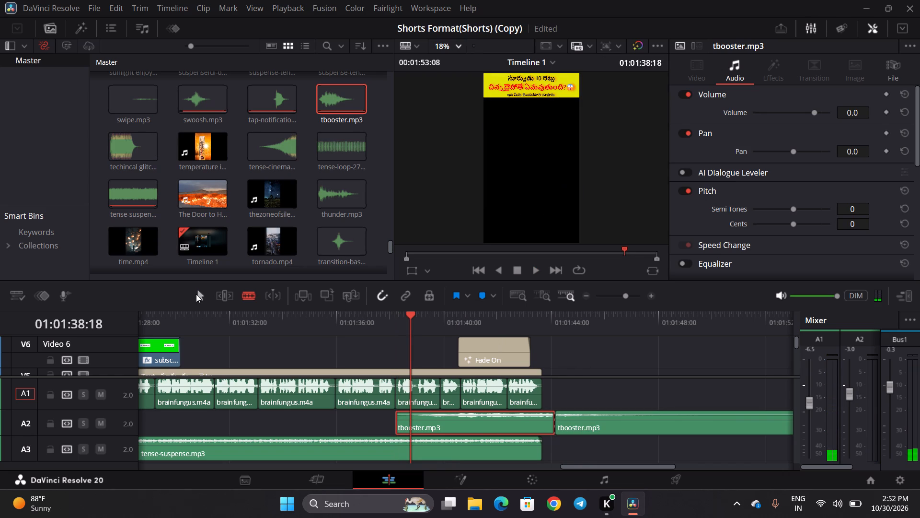
left_click(583, 422)
key("BackSpace")
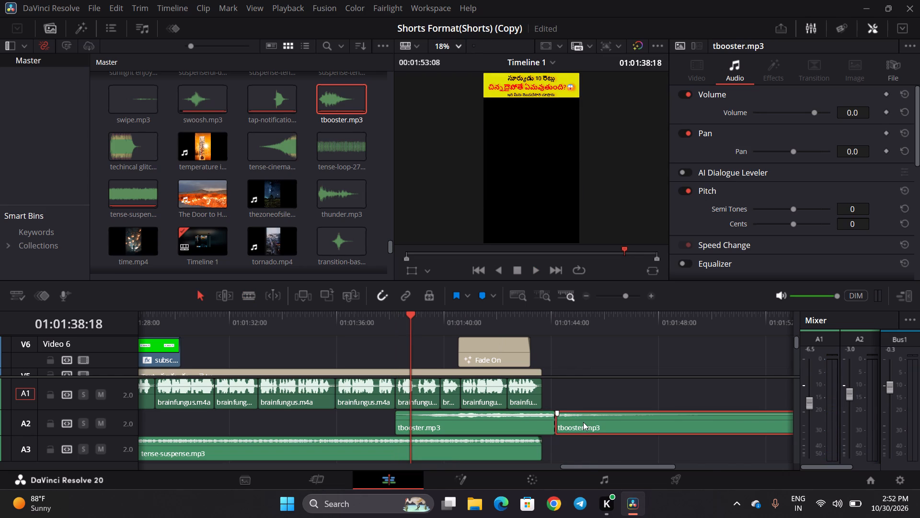
Add a short fade-out to the end of tbooster.mp3, turn snapping off, and check the sound by playback into the Fade On title.
left_click_drag(552, 411, 533, 411)
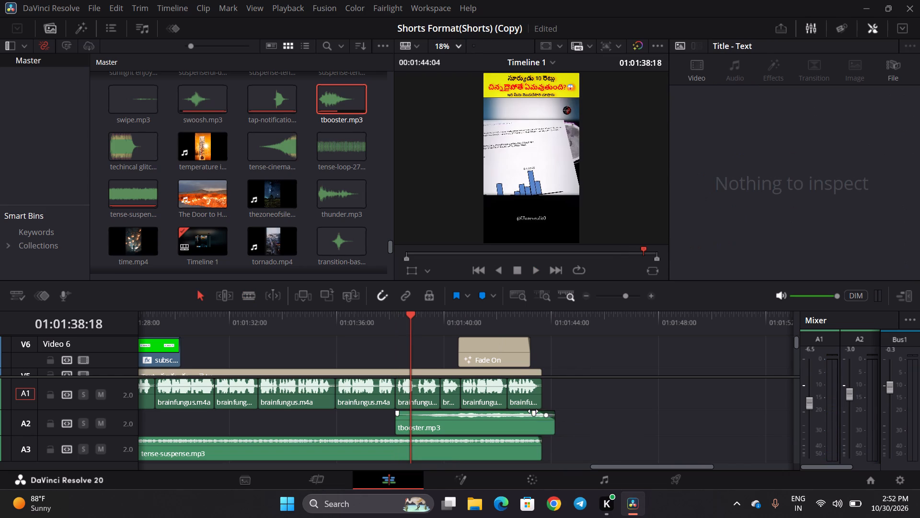
key("n")
left_click(397, 332)
key("space")
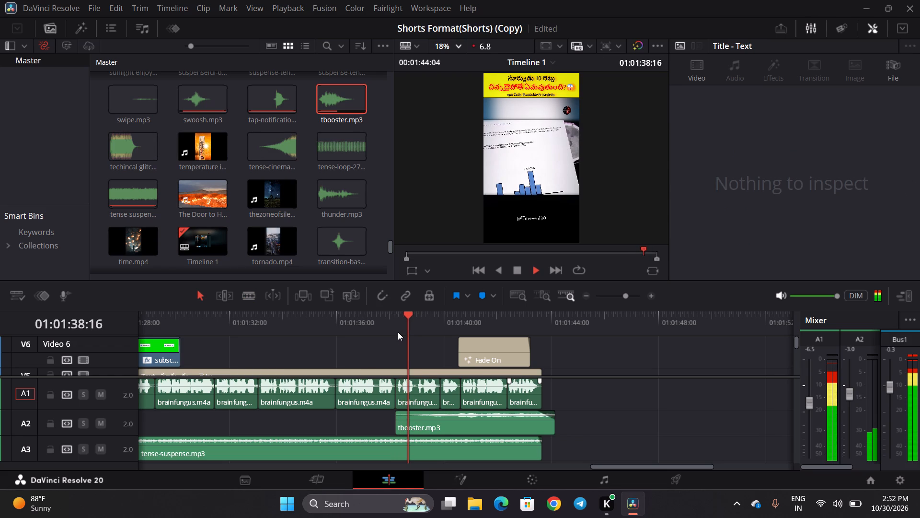
key("space")
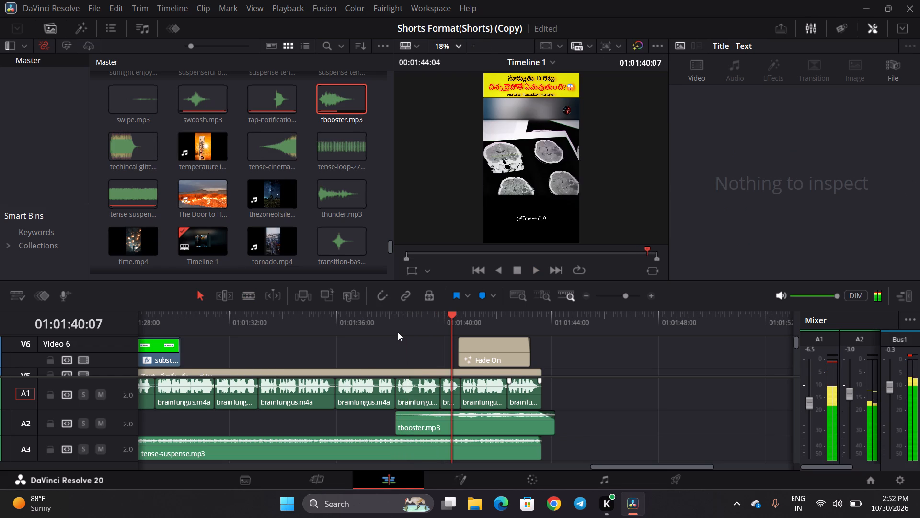
key("space")
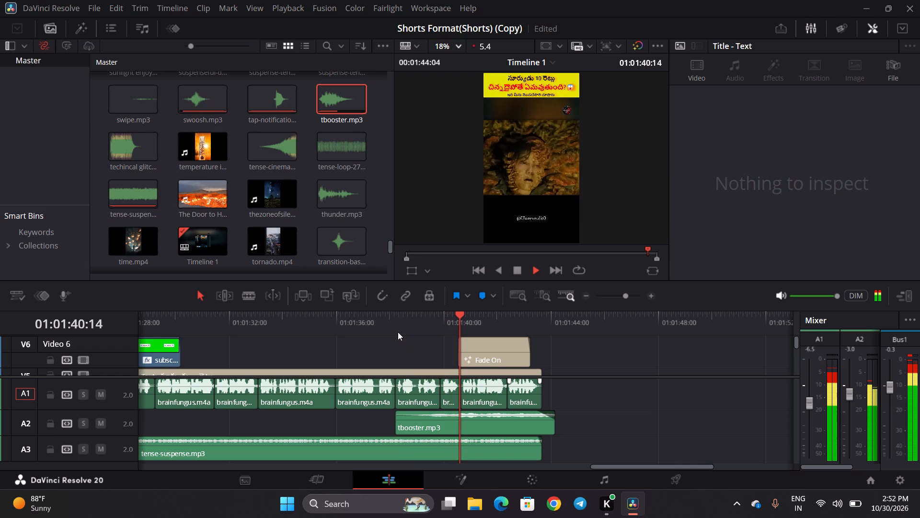
key("space")
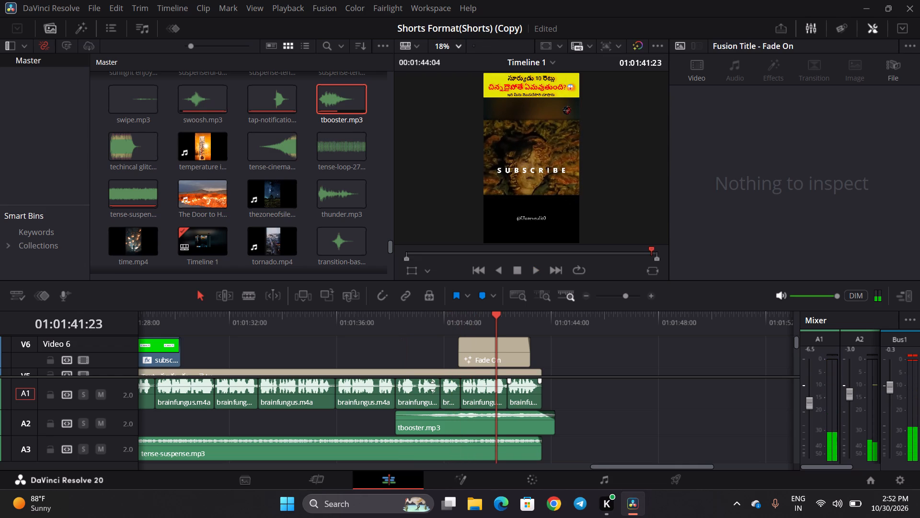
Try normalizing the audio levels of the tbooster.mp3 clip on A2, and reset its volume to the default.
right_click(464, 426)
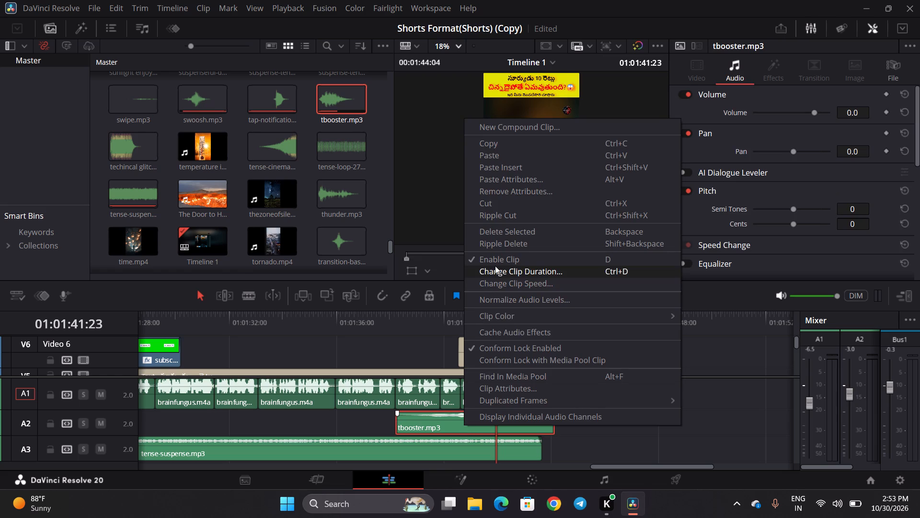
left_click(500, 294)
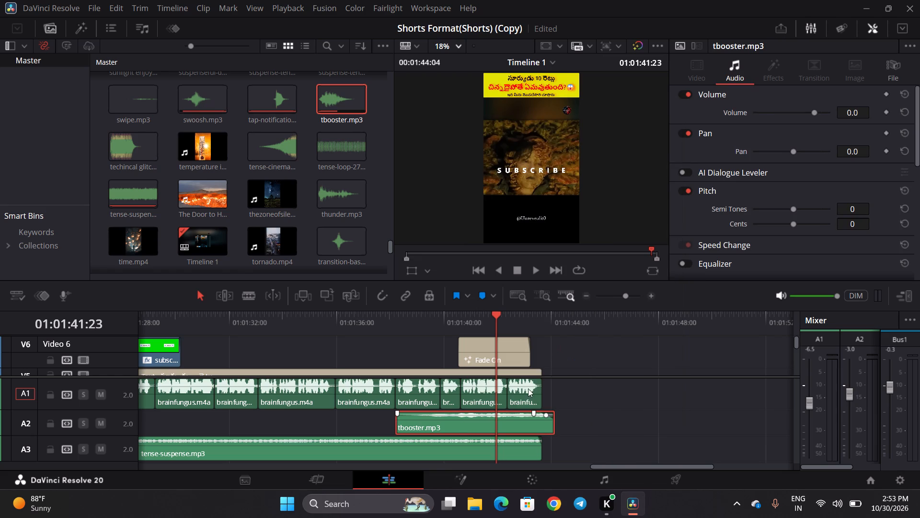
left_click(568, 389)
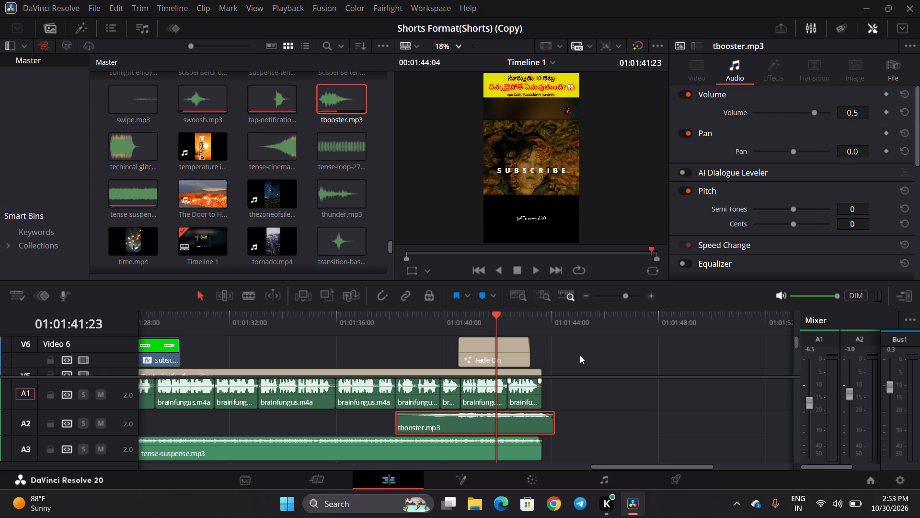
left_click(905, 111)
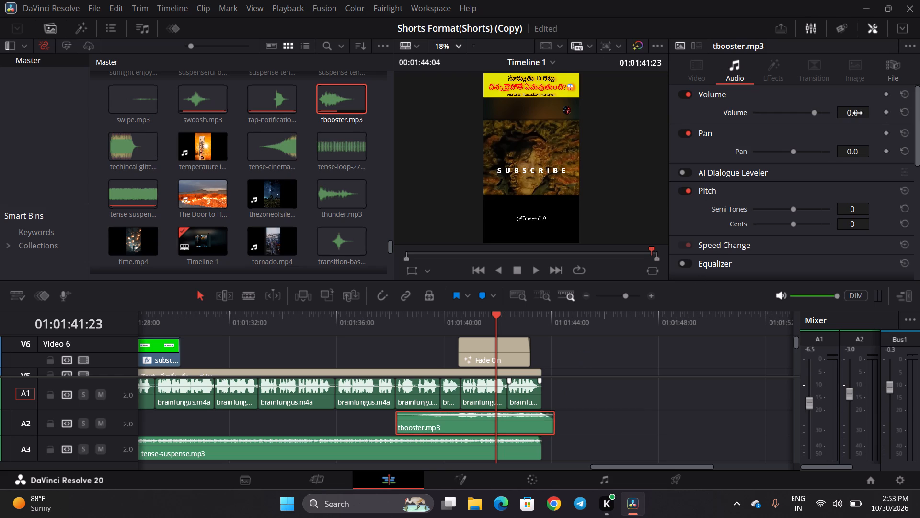
Set the volume of the tbooster.mp3 clip on A2 to -3.0.
left_click(856, 111)
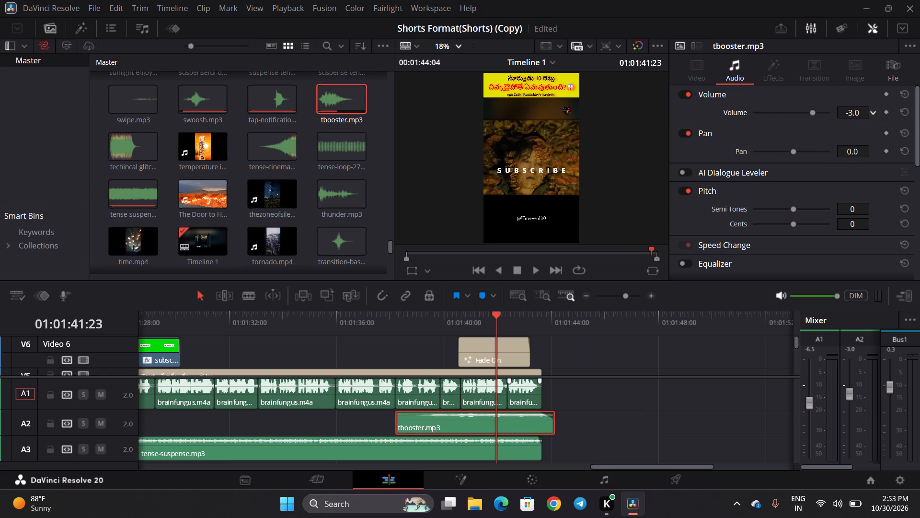
left_click(611, 403)
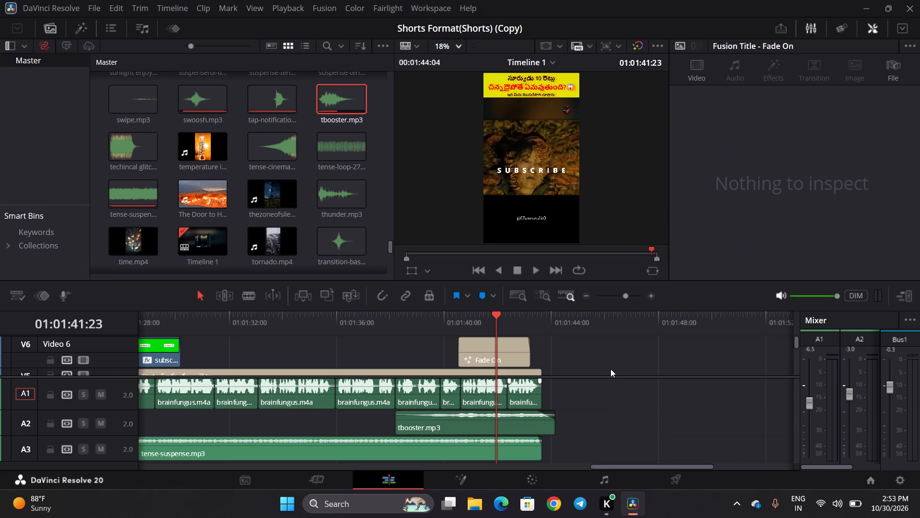
Return the playhead to the start of the timeline at 01:00:00:00.
scroll(611, 379, "right", 9)
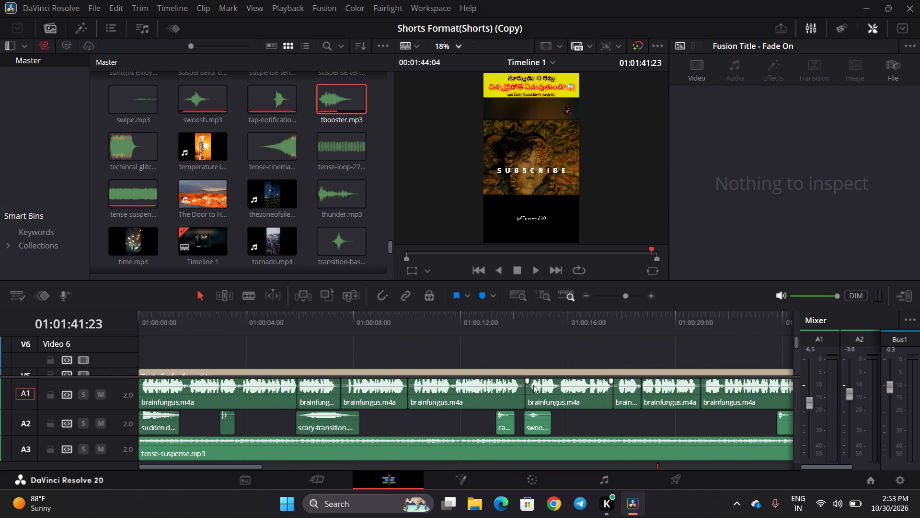
scroll(176, 377, "up", 2)
scroll(176, 377, "down", 6)
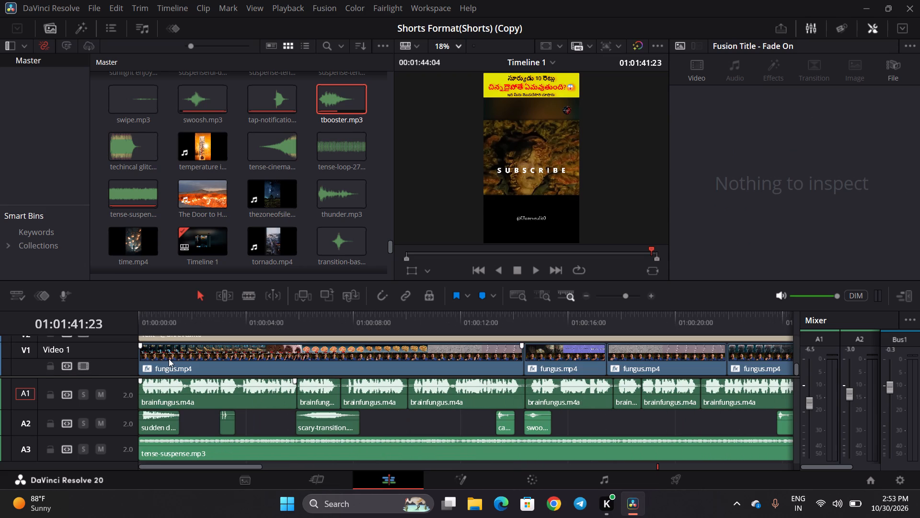
left_click_drag(150, 316, 122, 322)
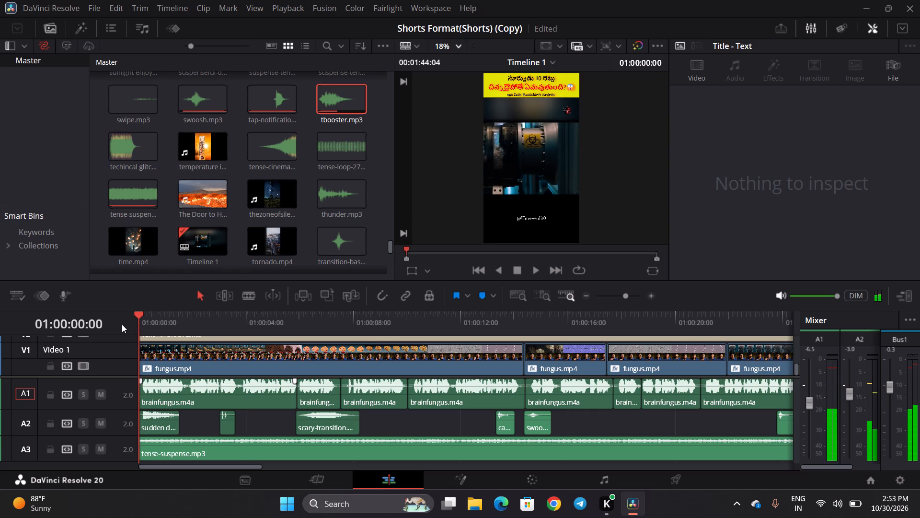
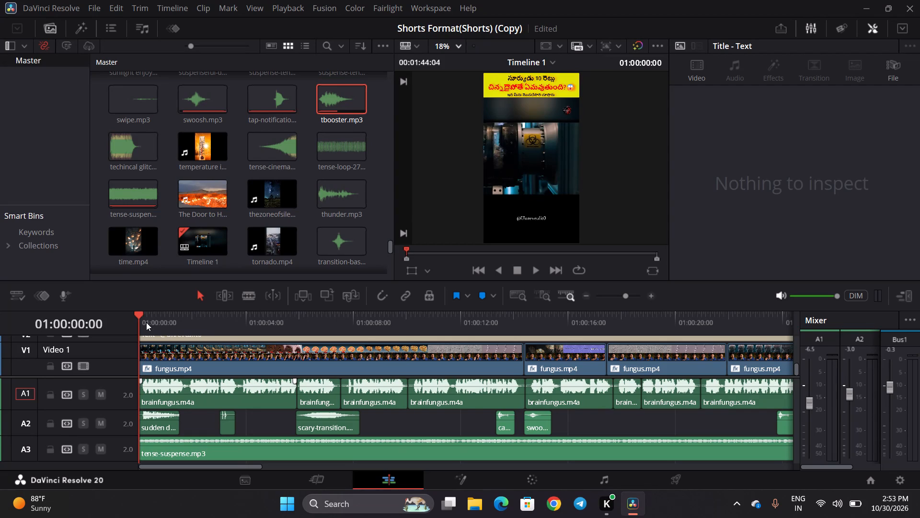
Look over the fungus.mp4 video clips and the A1 to A3 audio tracks along the timeline, from the start towards the end.
scroll(146, 322, "right", 4)
scroll(148, 325, "left", 4)
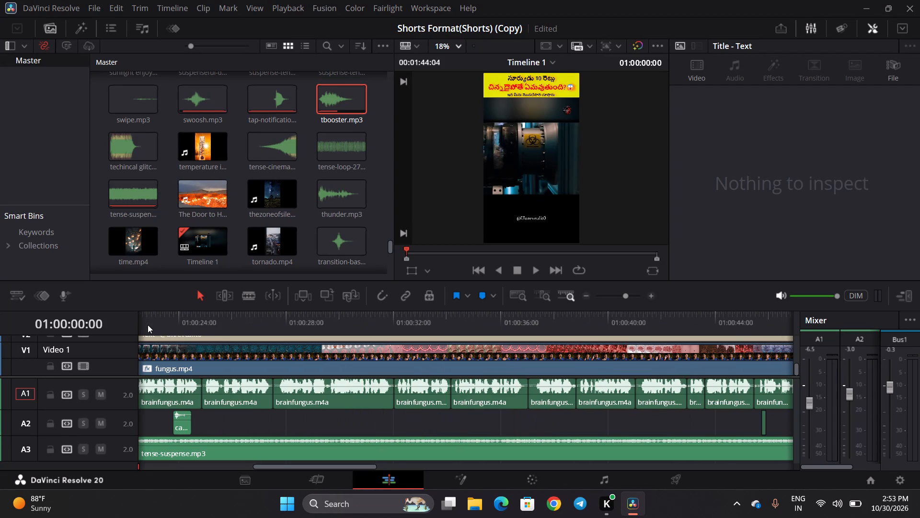
scroll(148, 325, "left", 2)
left_click(147, 340)
scroll(147, 340, "left", 1)
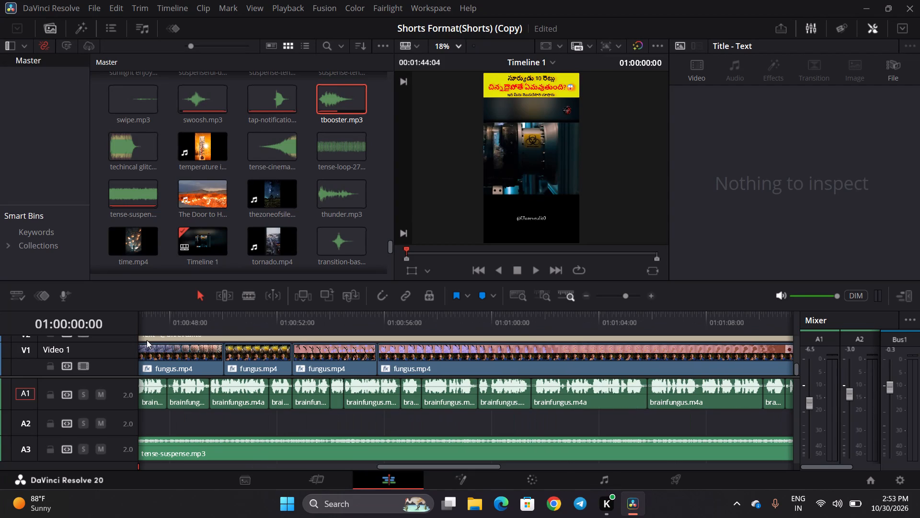
scroll(147, 340, "left", 1)
scroll(329, 415, "left", 1)
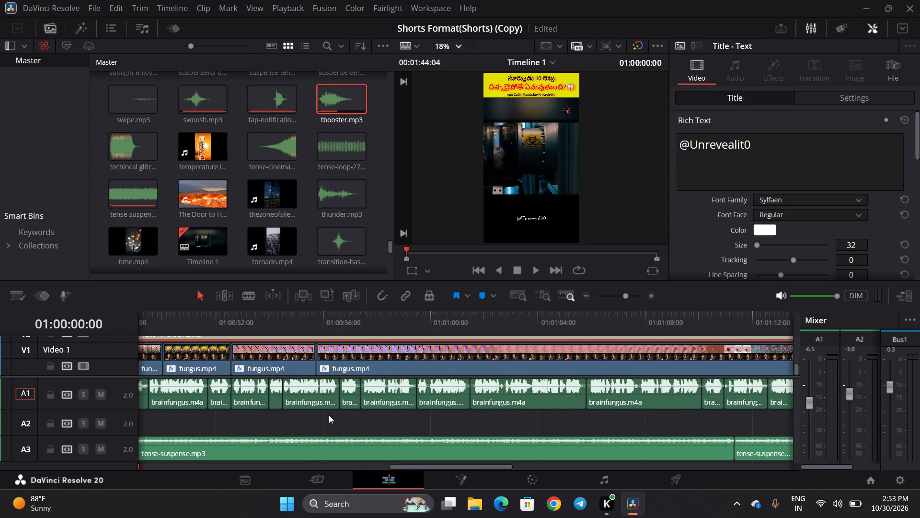
Save the Shorts Format(Shorts) (Copy) project and close DaVinci Resolve.
key("ctrl+s")
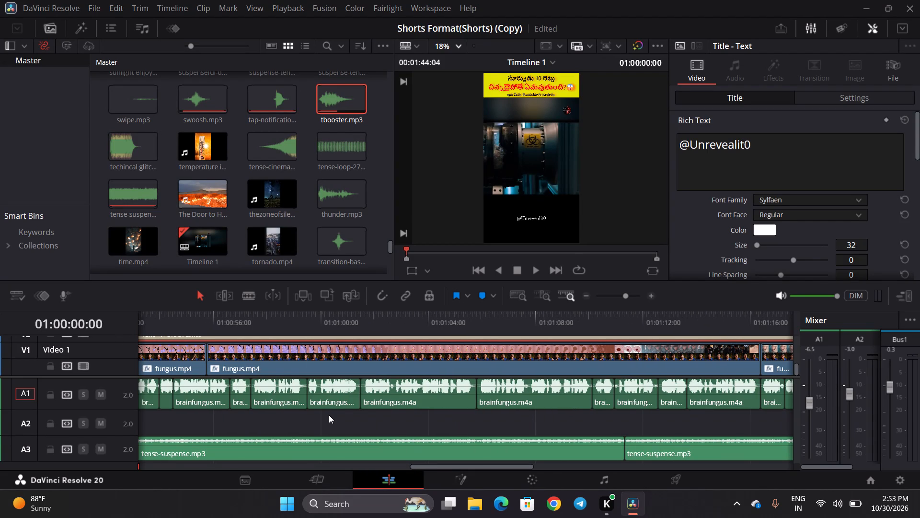
left_click(918, 0)
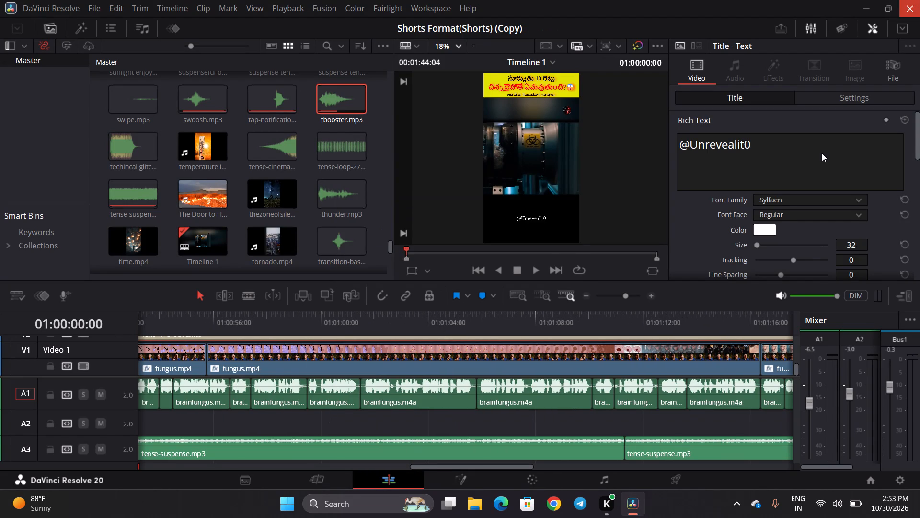